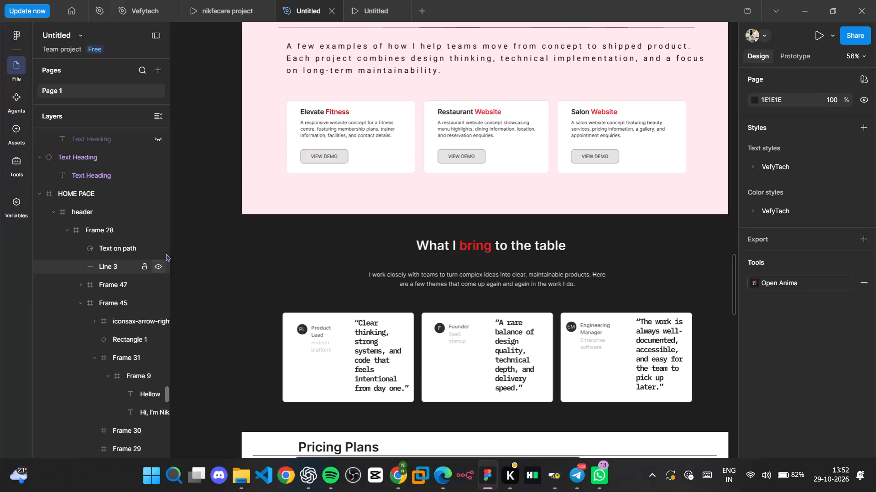
Delete the stray object on the empty canvas beside the HOME PAGE frame.
left_click(198, 338)
key("BackSpace")
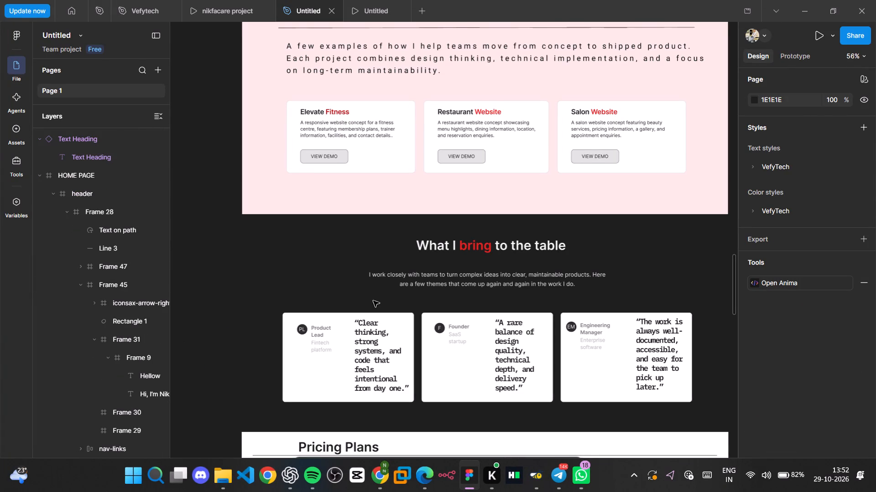
Preview the HOME PAGE frame as an inline prototype and review it from the hero section through Contact Us and back.
scroll(502, 317, "up", 20)
scroll(502, 317, "up", 2)
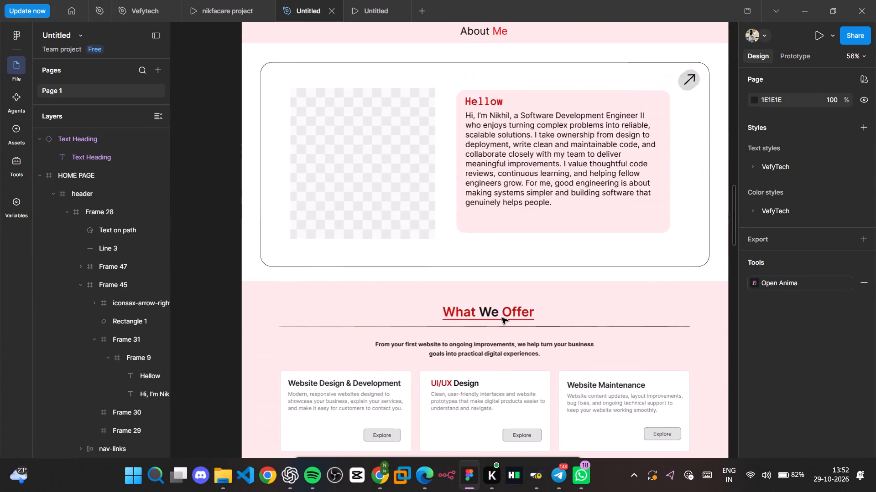
scroll(502, 318, "up", 20)
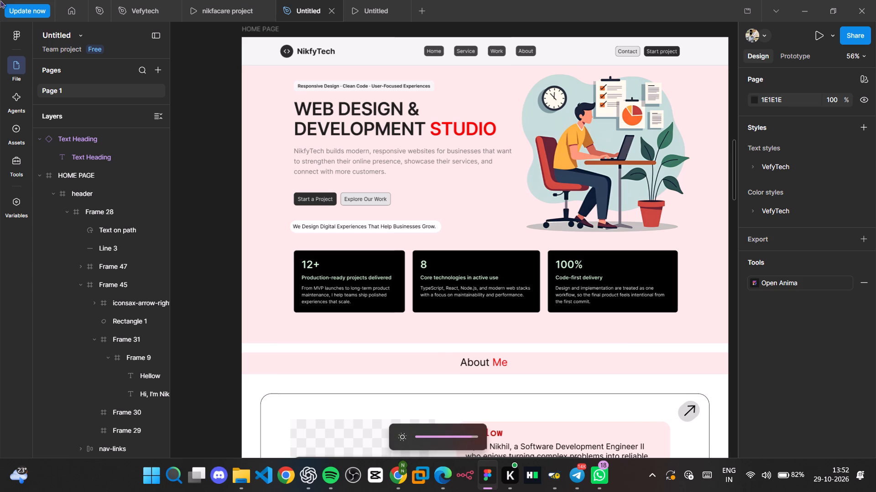
scroll(0, 0, "up", 2)
scroll(325, 244, "up", 1)
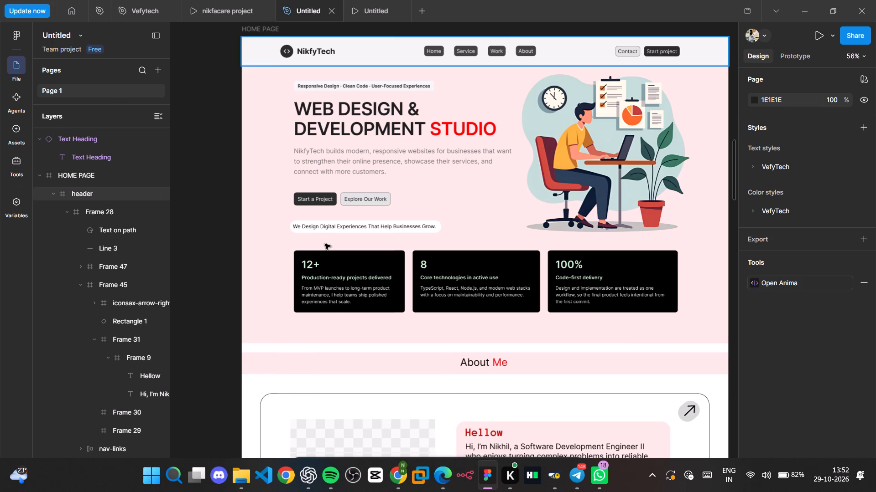
scroll(325, 244, "up", 1)
left_click(269, 45)
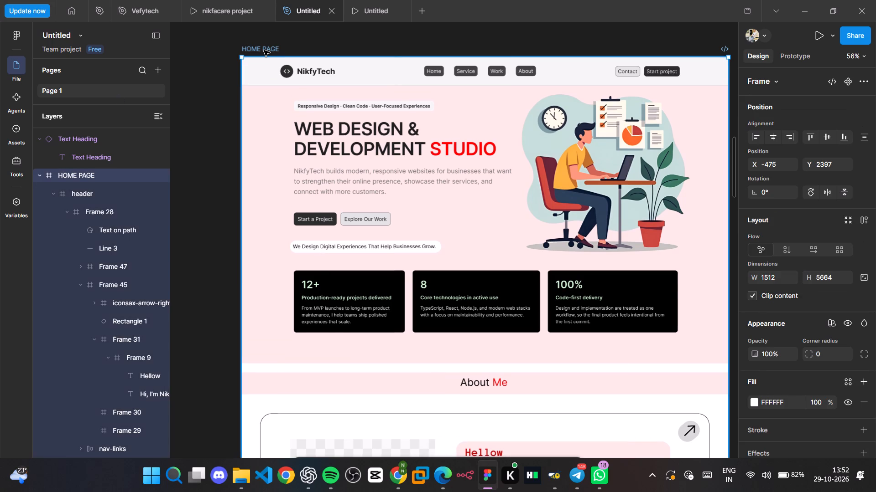
key("shift+space")
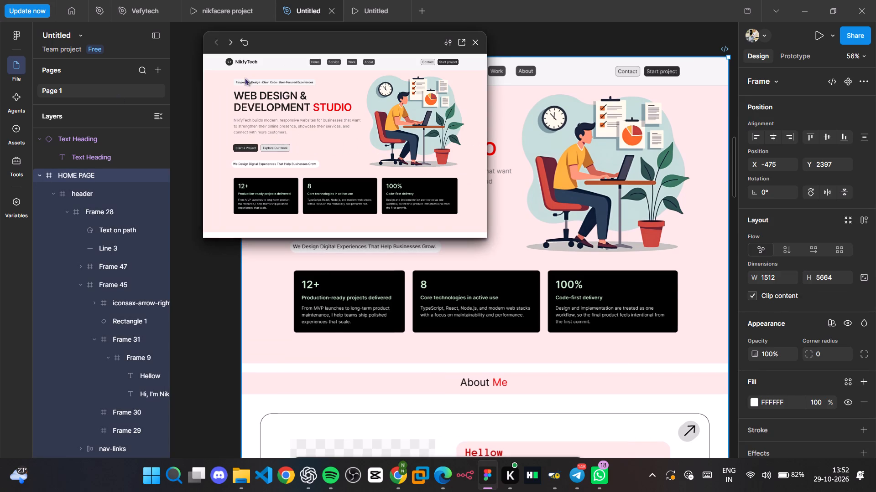
scroll(306, 127, "down", 6)
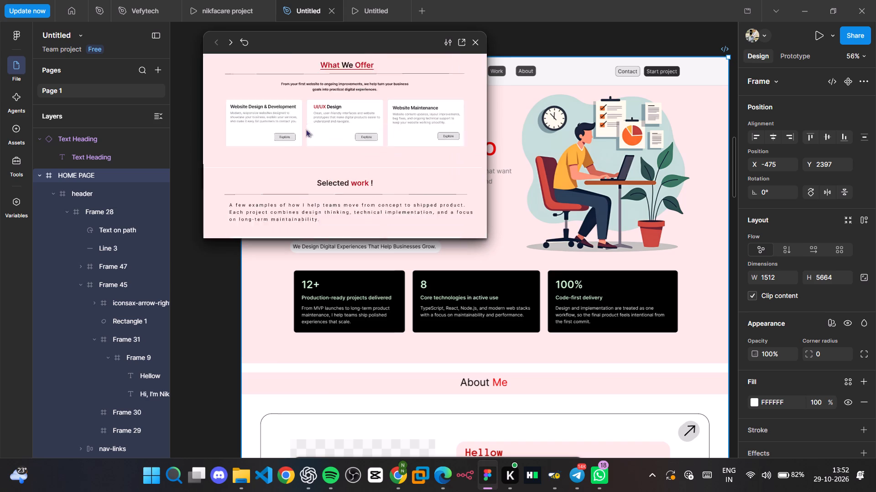
scroll(306, 129, "down", 9)
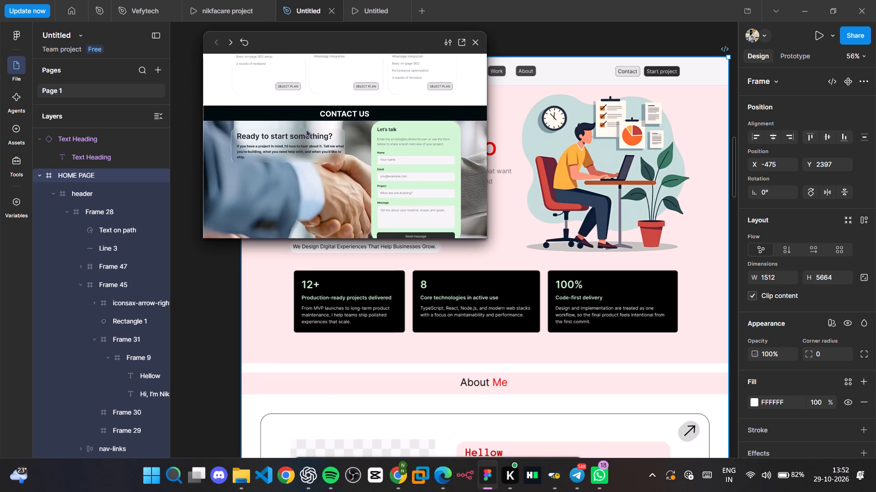
scroll(306, 129, "down", 2)
scroll(306, 129, "up", 16)
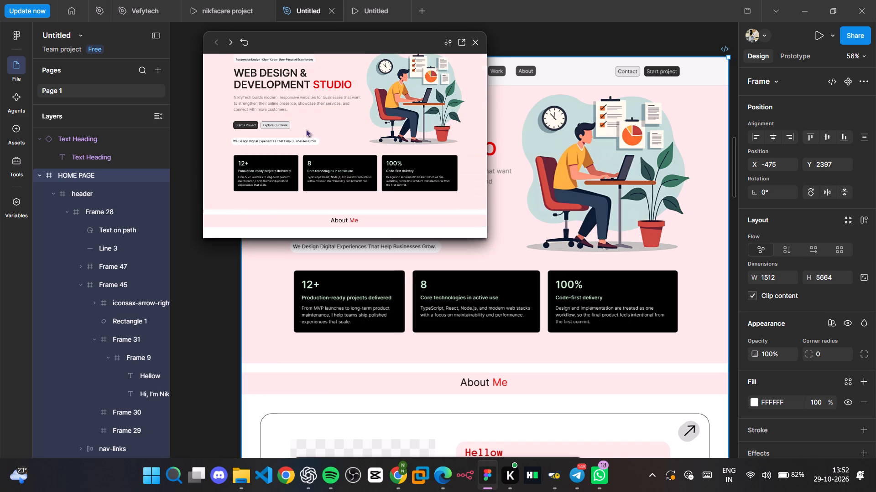
scroll(306, 129, "up", 2)
Follow the Service link in the prototype preview, review the services page through to its footer and back, and close the preview.
left_click(334, 61)
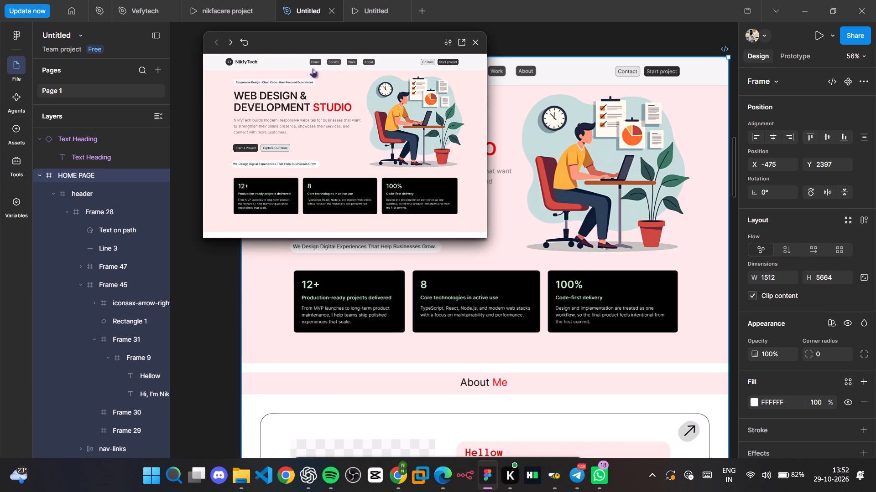
scroll(334, 112, "down", 7)
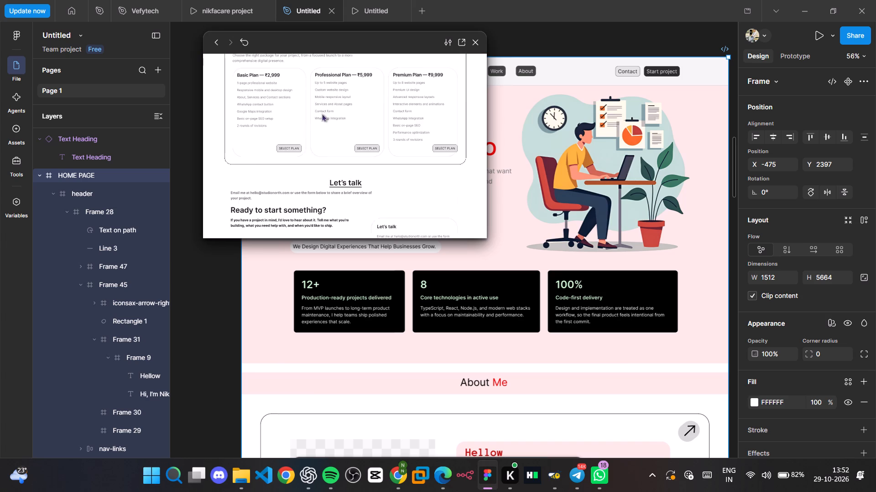
scroll(322, 113, "down", 4)
scroll(322, 113, "up", 1)
scroll(322, 113, "down", 4)
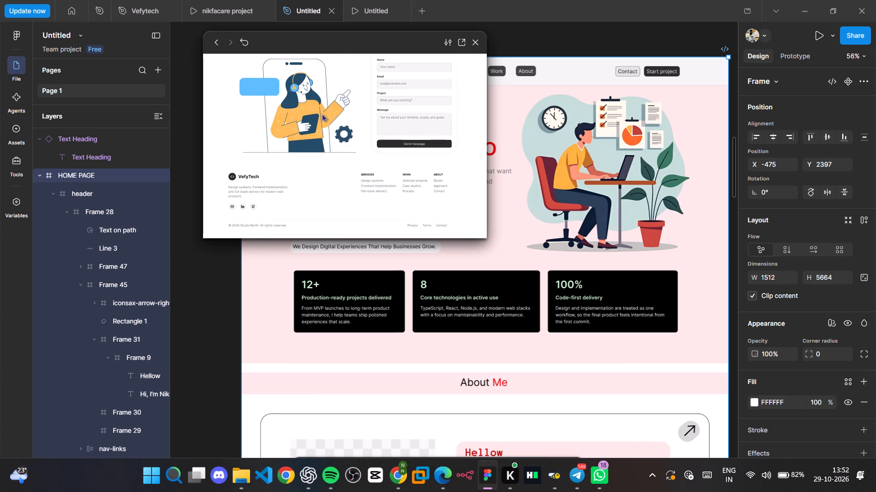
scroll(322, 113, "up", 1)
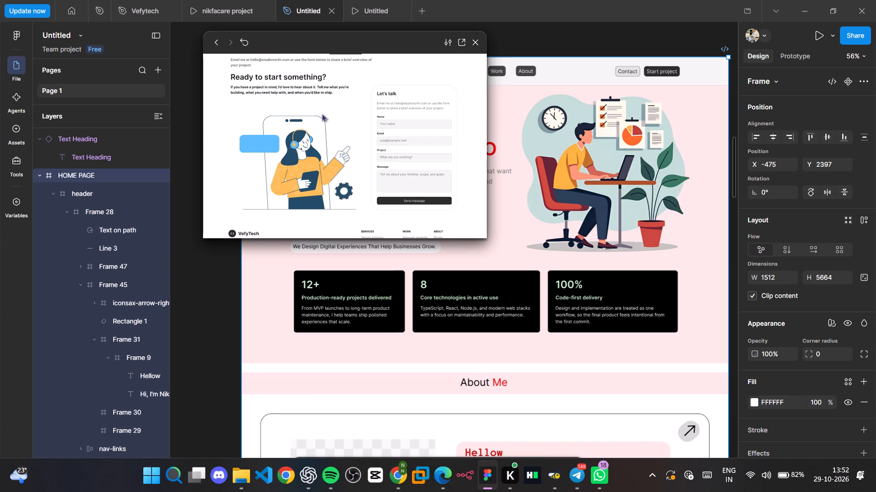
scroll(322, 113, "up", 3)
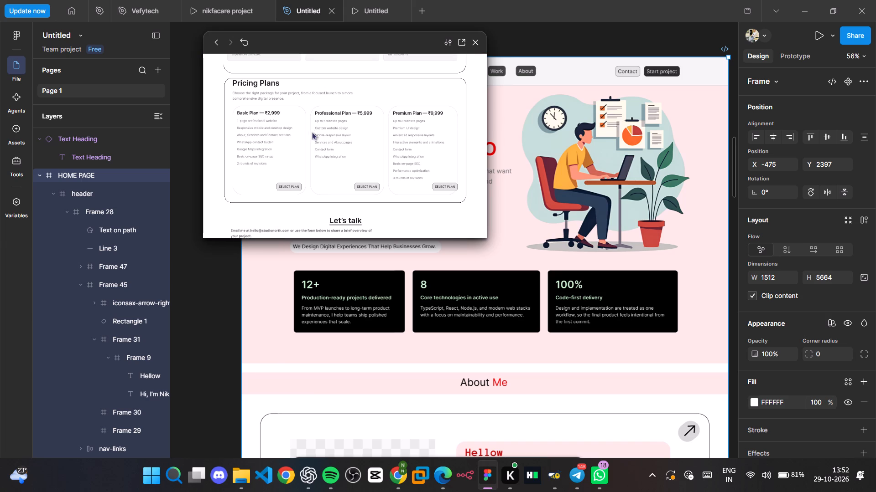
scroll(312, 132, "up", 4)
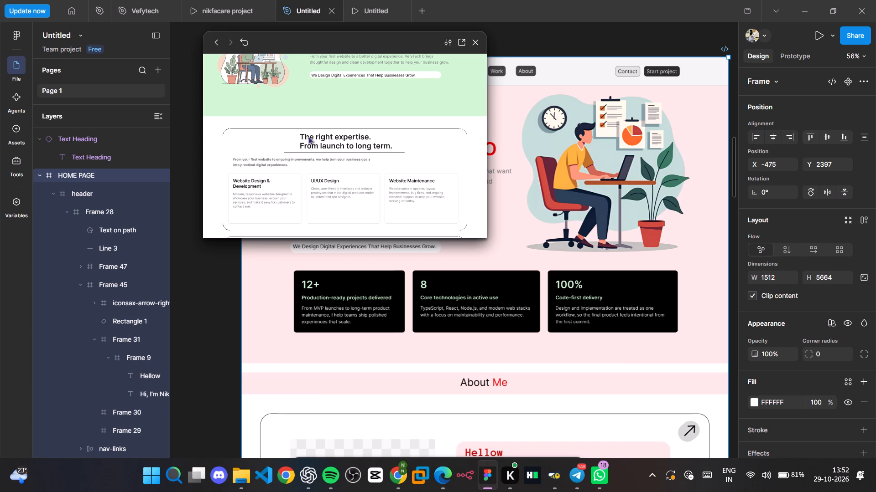
scroll(263, 142, "up", 5)
scroll(259, 180, "up", 2)
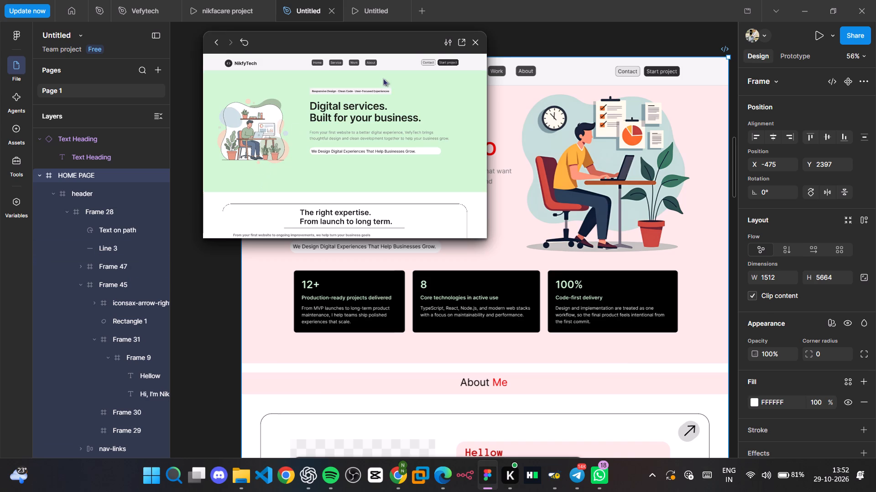
left_click(474, 37)
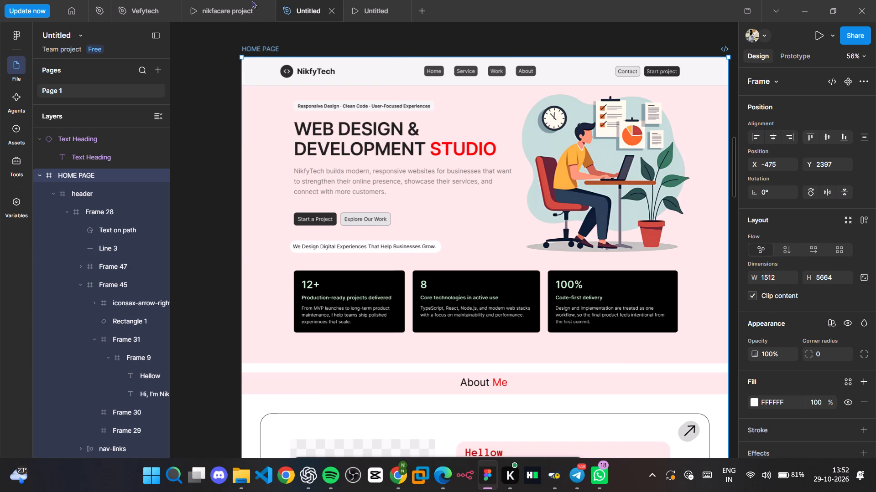
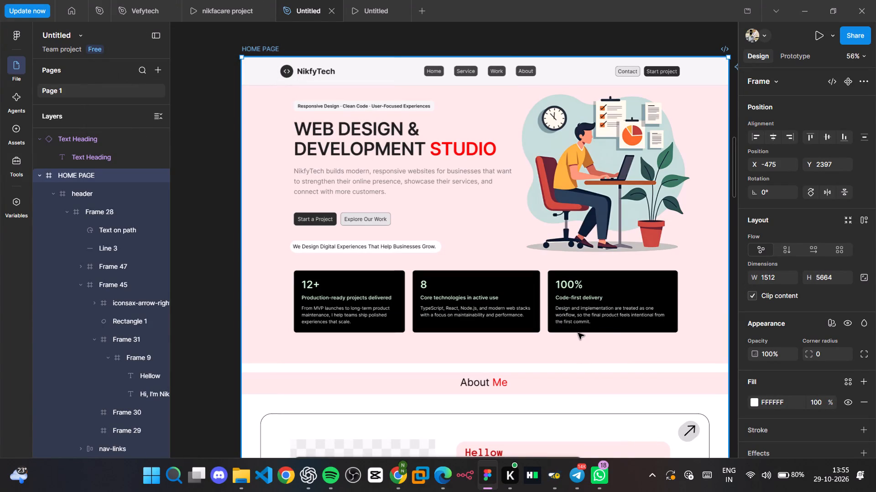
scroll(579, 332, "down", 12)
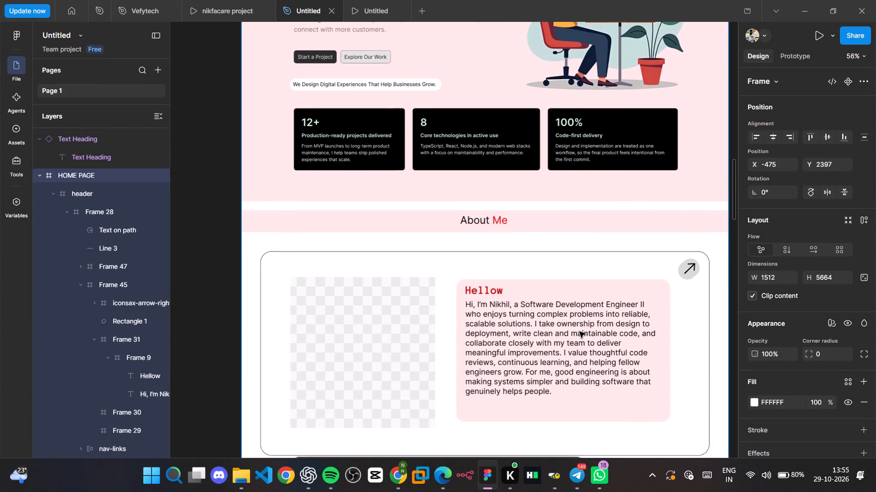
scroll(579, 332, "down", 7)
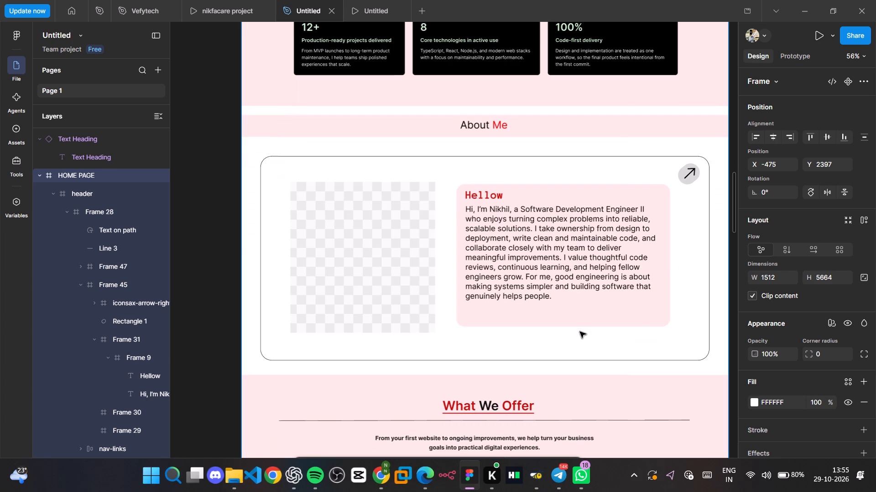
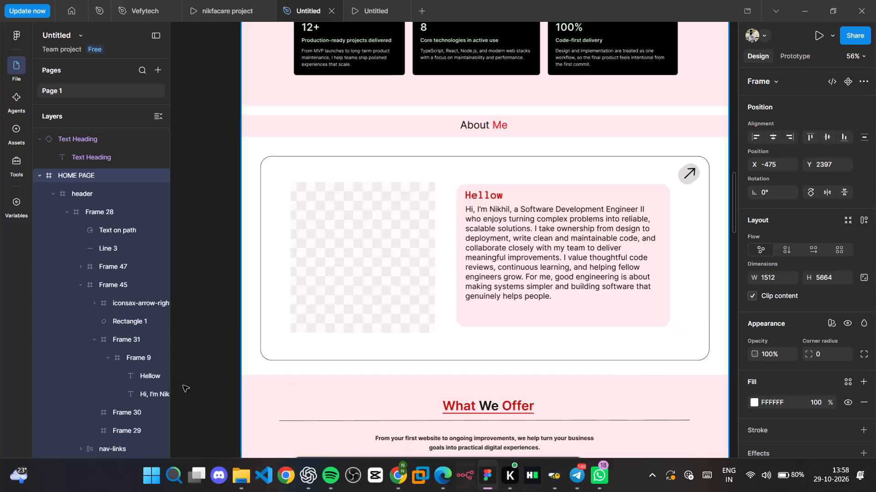
Examine the HOME PAGE frame on the canvas from the About Me section down to the footer, returning to the hero section.
scroll(494, 313, "down", 6)
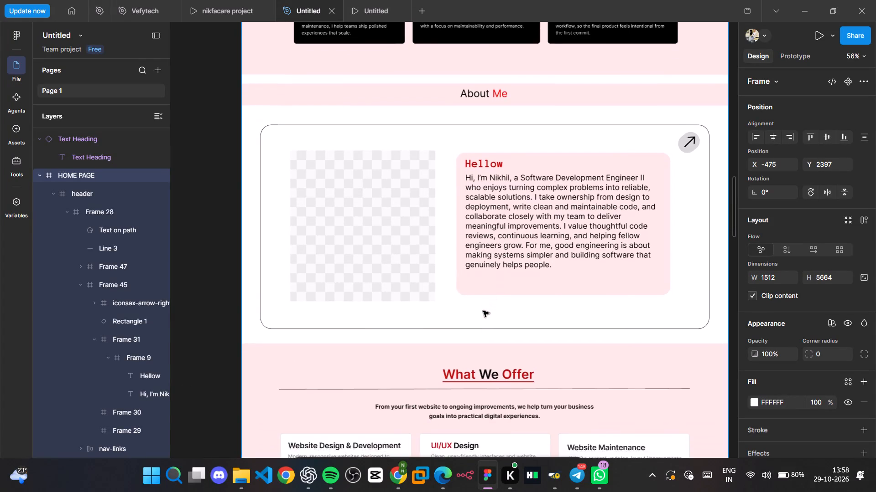
scroll(483, 311, "down", 12)
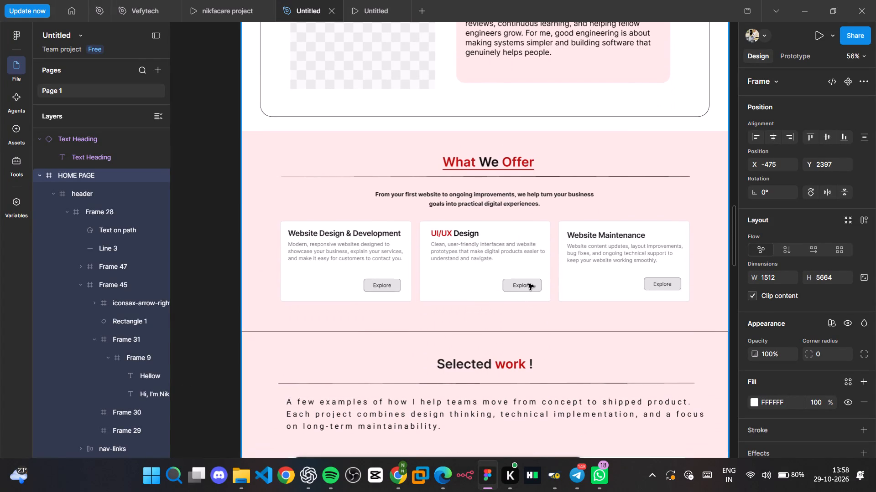
scroll(509, 294, "down", 8)
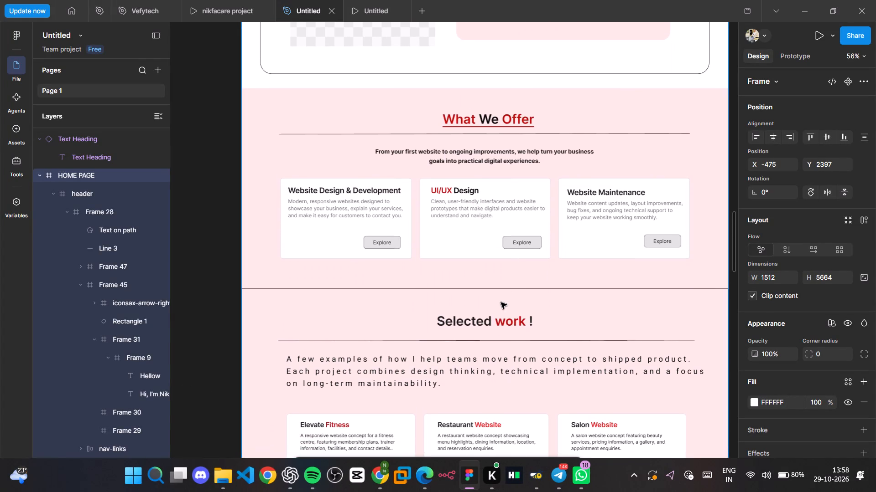
scroll(501, 302, "down", 14)
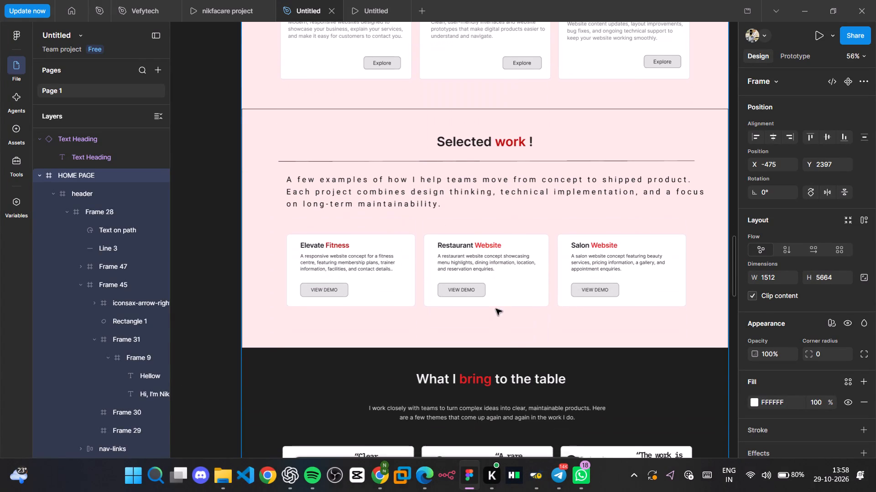
scroll(496, 309, "down", 14)
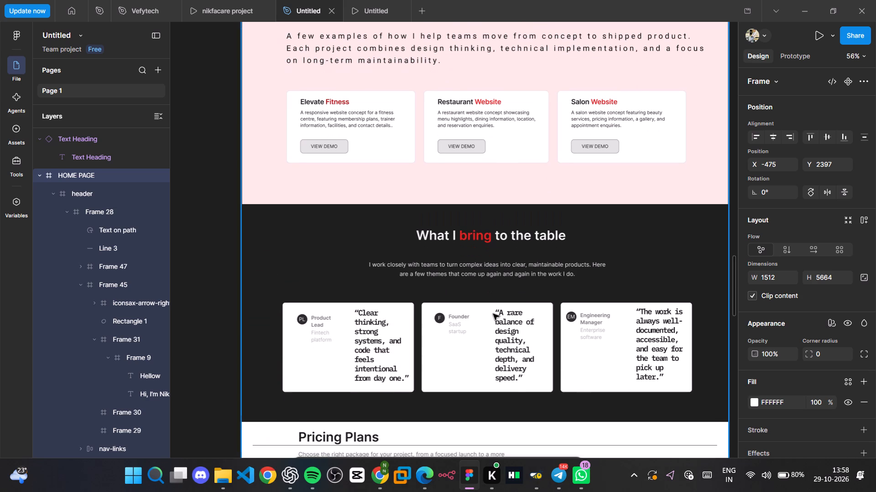
scroll(493, 314, "down", 14)
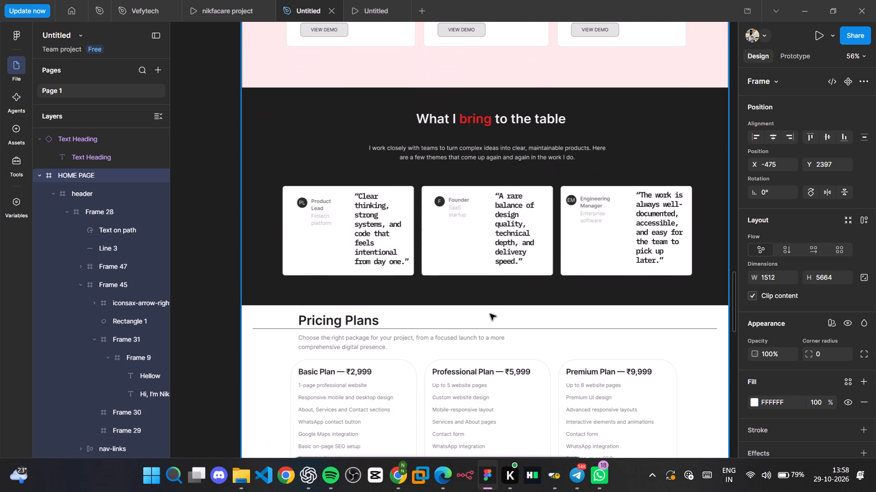
scroll(488, 311, "down", 12)
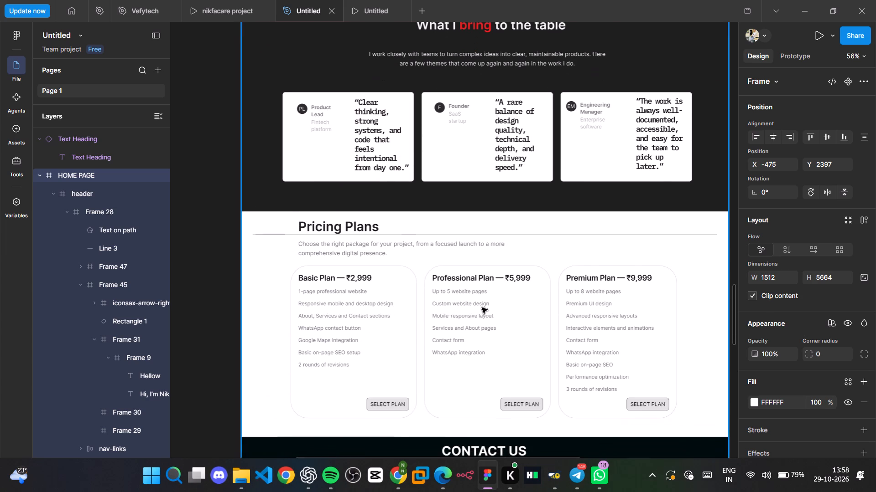
scroll(482, 307, "down", 16)
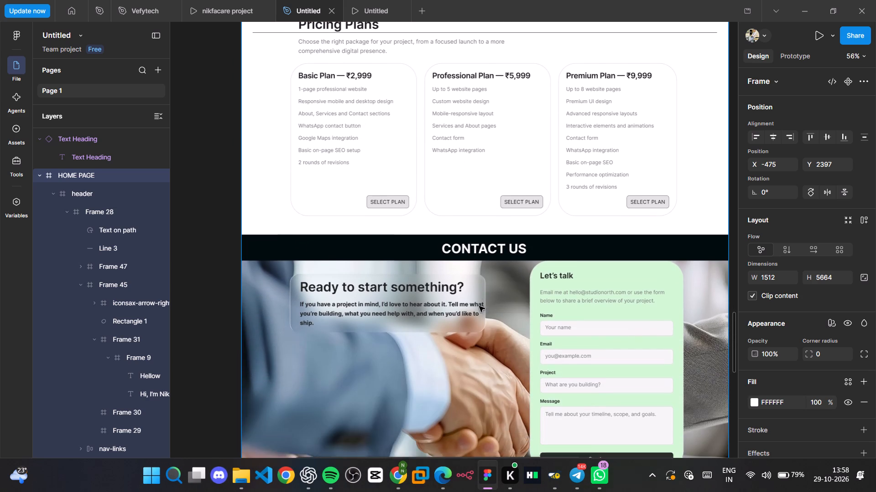
scroll(479, 306, "down", 14)
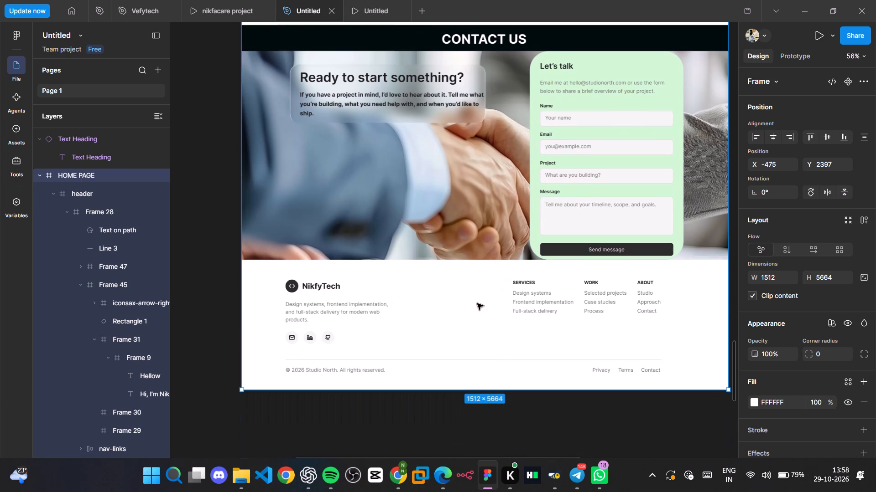
scroll(477, 303, "down", 2)
scroll(477, 303, "up", 20)
scroll(477, 303, "up", 14)
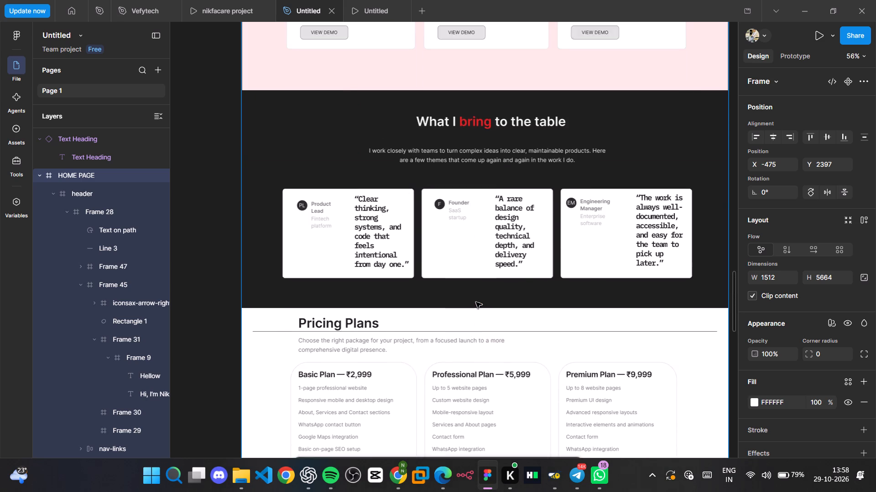
scroll(476, 302, "up", 3)
scroll(476, 302, "up", 20)
scroll(476, 302, "up", 6)
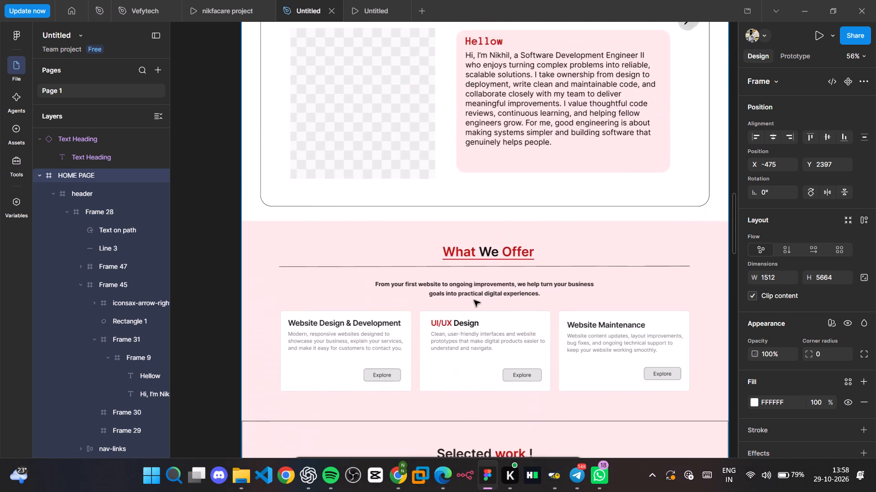
scroll(474, 300, "up", 20)
scroll(474, 300, "up", 5)
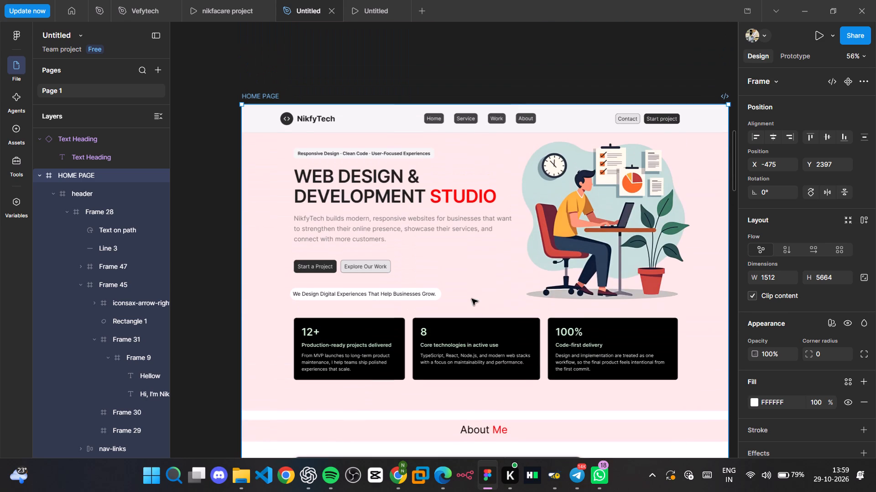
scroll(472, 299, "down", 4)
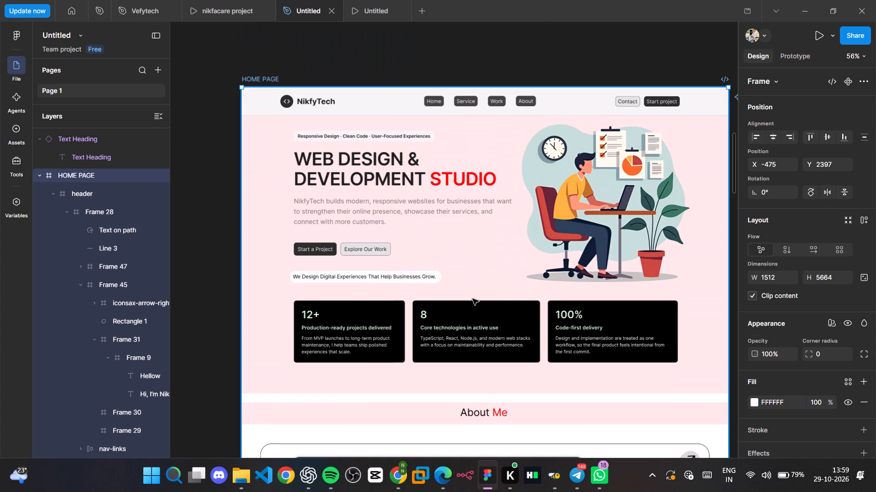
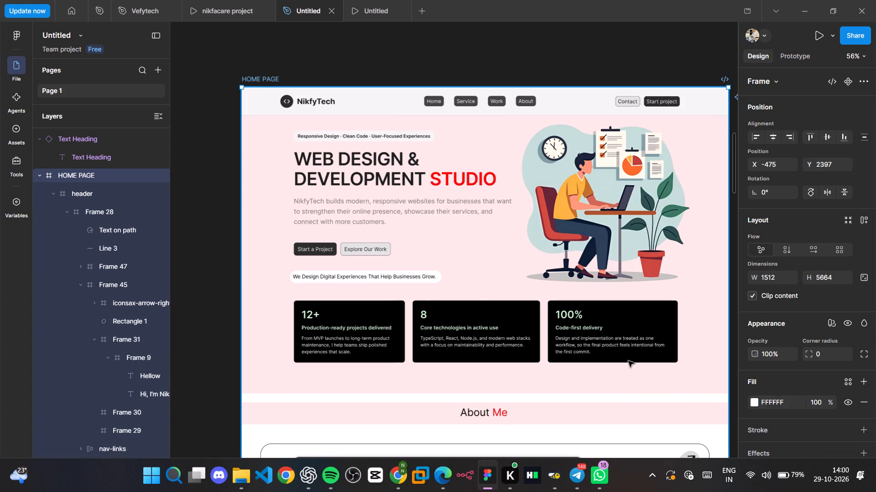
Set the fill of the middle hero stat card, "Core technologies in active use", to 353535.
left_click(480, 313)
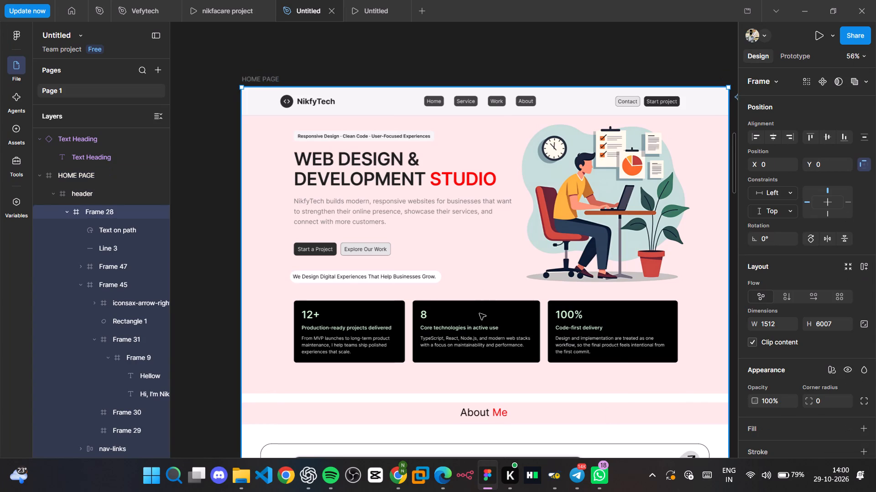
left_click(480, 313, "ctrl")
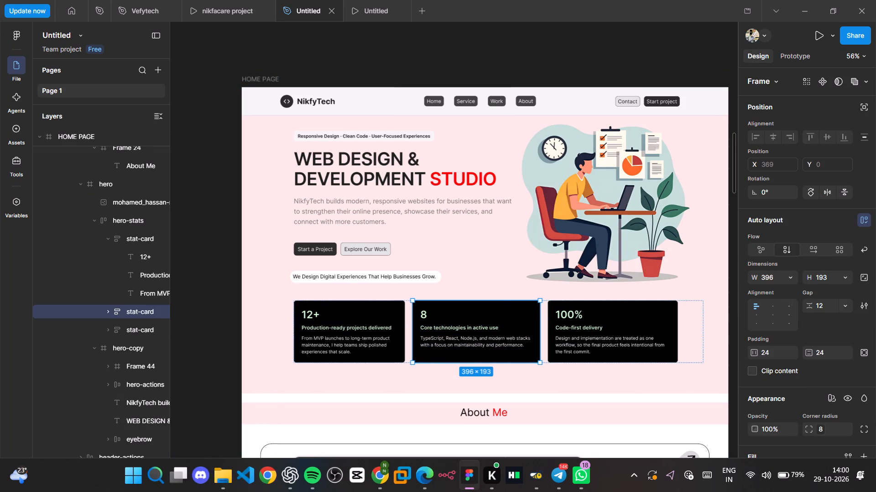
scroll(813, 399, "down", 1)
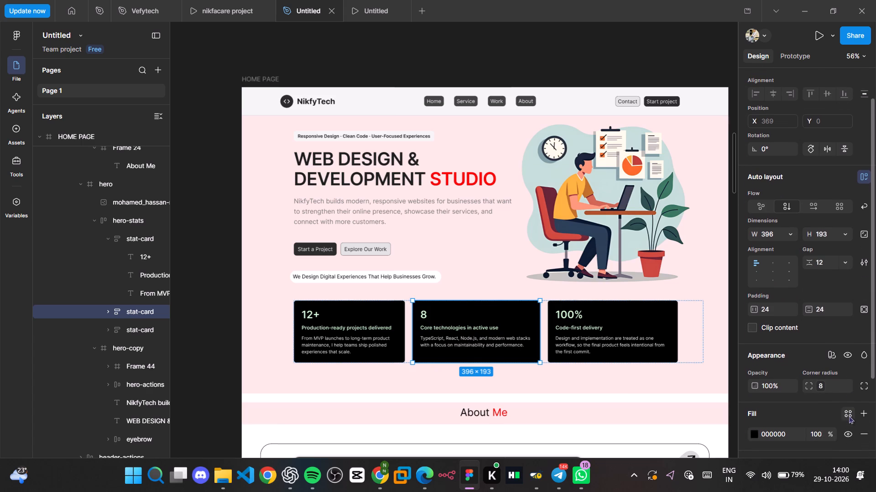
double_click(793, 434)
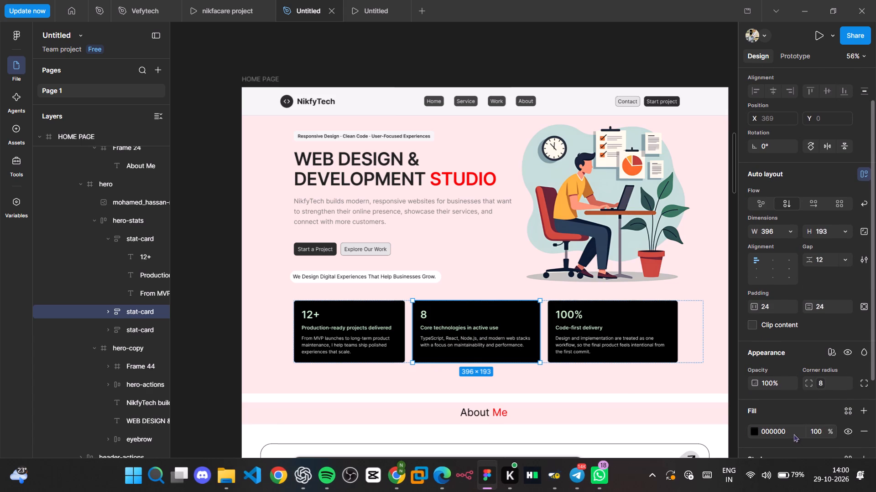
type("35")
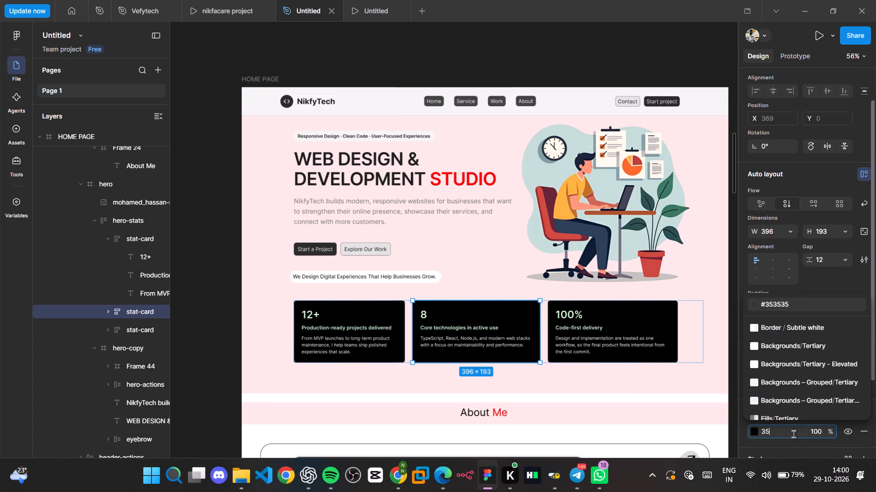
key("Return")
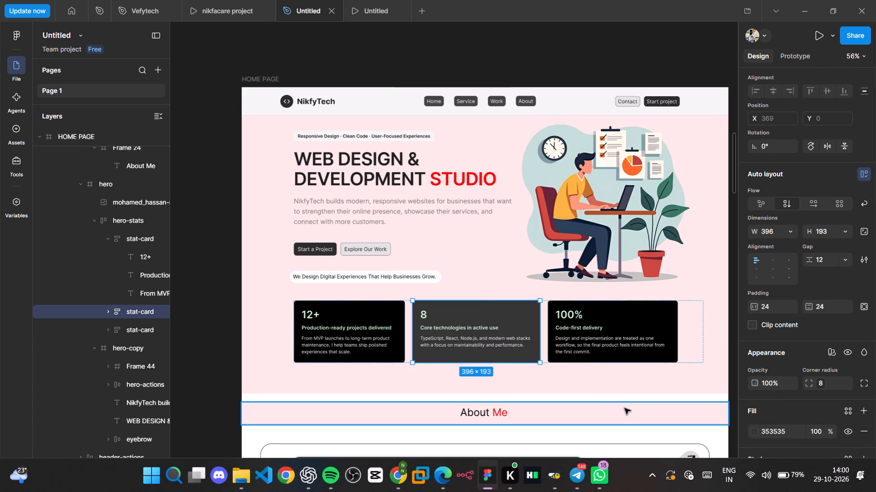
left_click(569, 379)
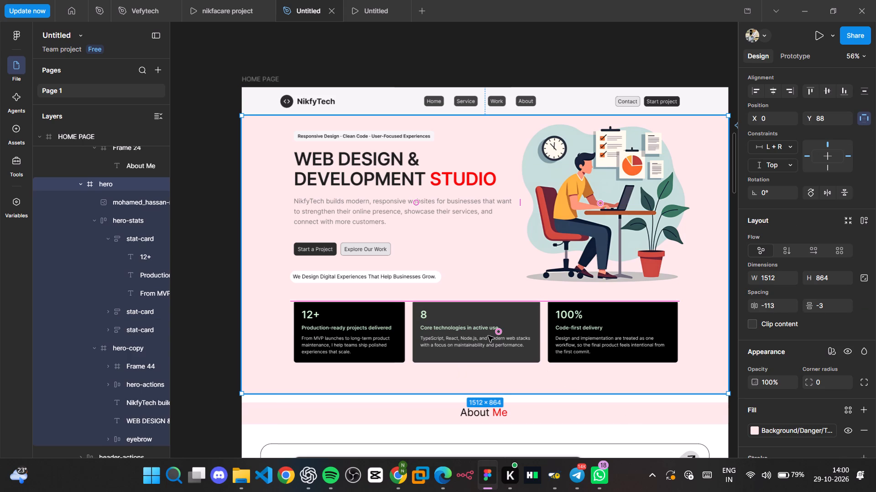
Examine the three hero stat cards up close, comparing the middle card's fill and text colours with its neighbours.
scroll(488, 336, "up", 2, "ctrl")
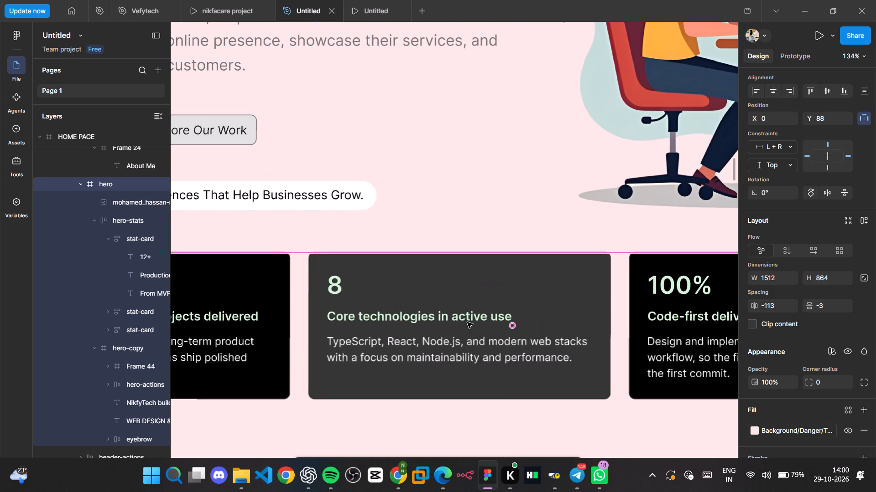
left_click(459, 315, "ctrl")
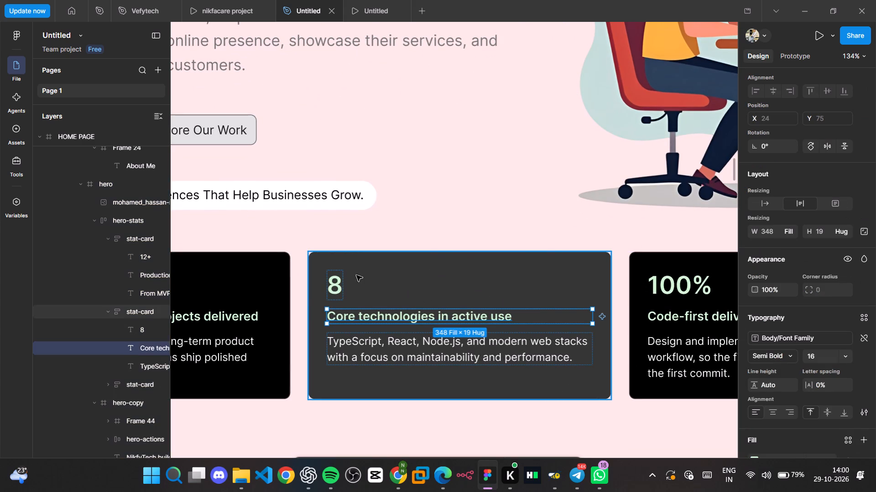
left_click(382, 287, "ctrl")
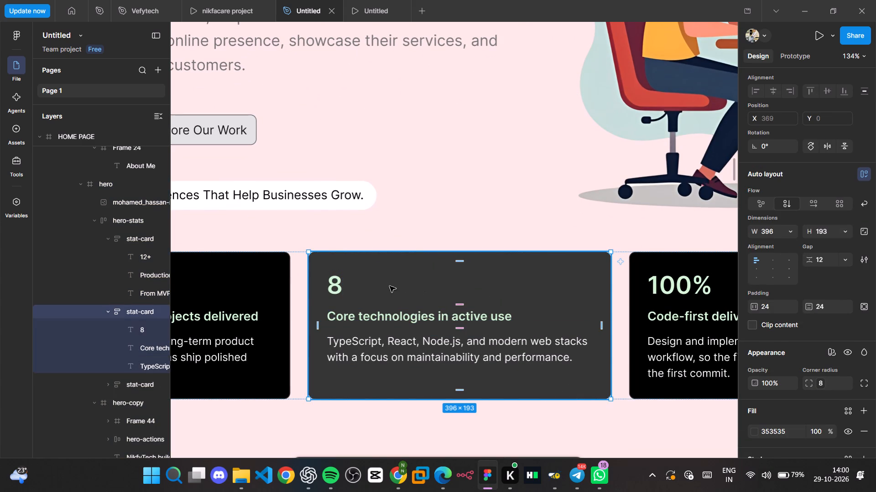
key("ctrl+z")
key("ctrl+z")
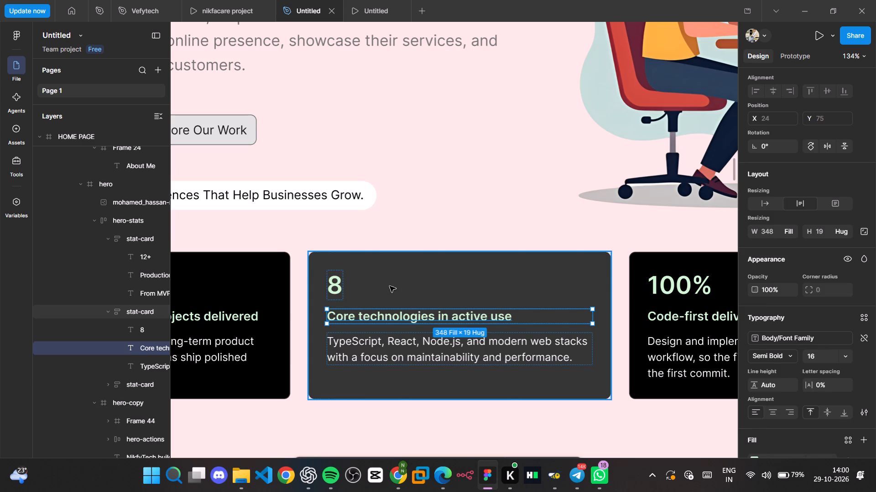
scroll(390, 286, "right", 2)
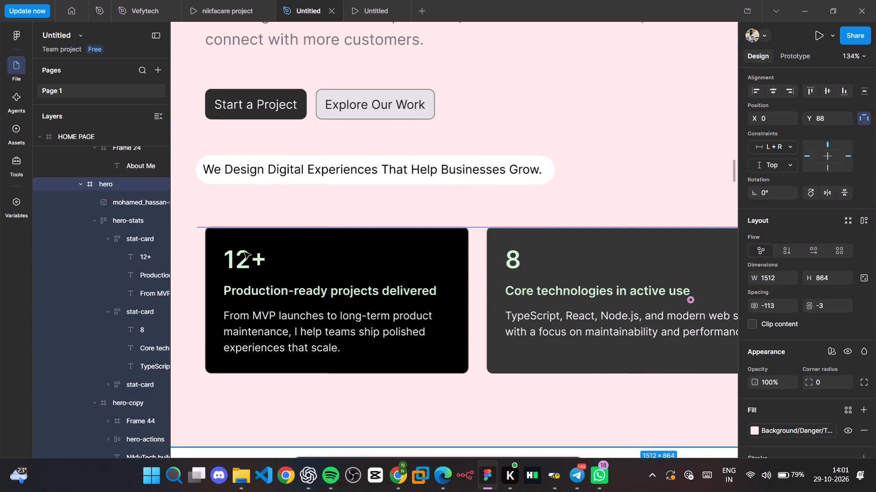
scroll(245, 252, "left", 5)
scroll(245, 252, "right", 1)
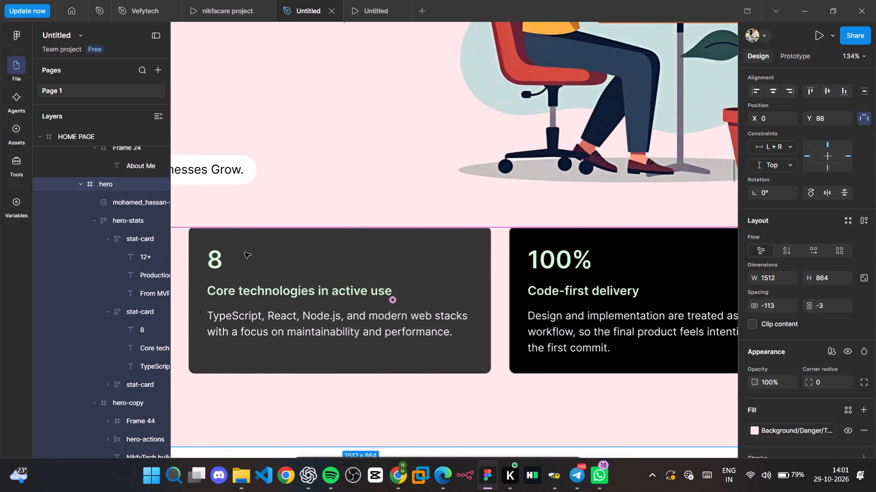
scroll(245, 252, "right", 2)
scroll(245, 252, "down", 1, "ctrl")
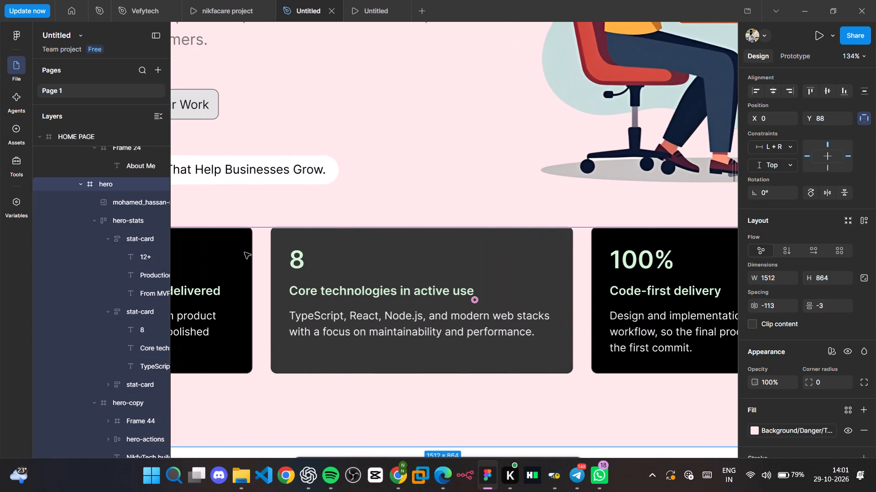
scroll(245, 252, "down", 1, "ctrl")
scroll(640, 491, "down", 1, "ctrl")
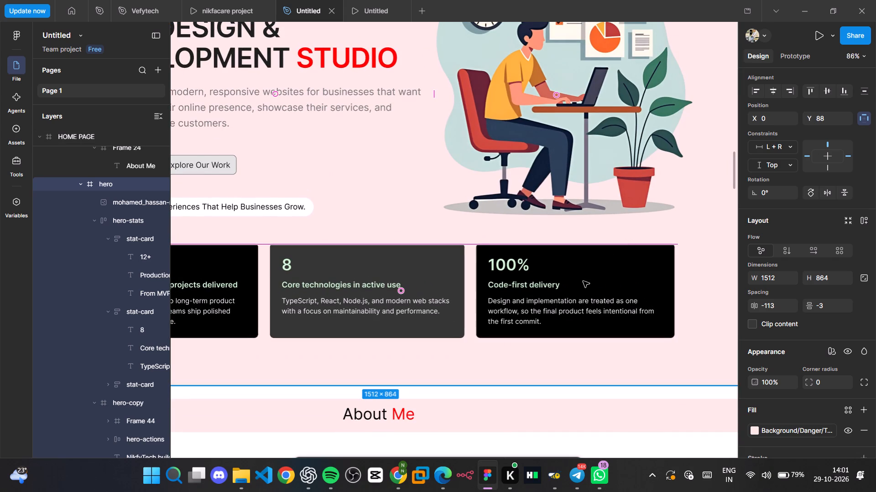
Change the green text colour in the "Code-first delivery" stat card to the page's translucent white, FFFFFF at 7.84%.
left_click(583, 281, "ctrl")
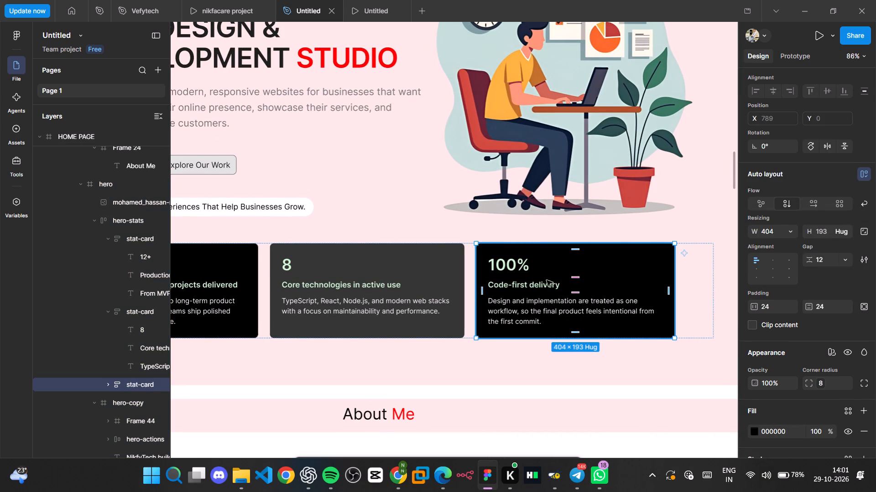
scroll(769, 358, "down", 3)
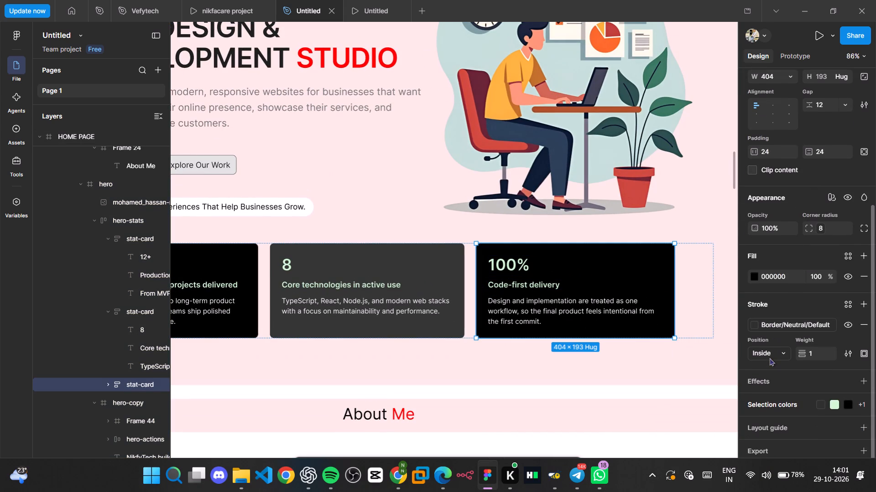
left_click(786, 407)
scroll(786, 407, "down", 2)
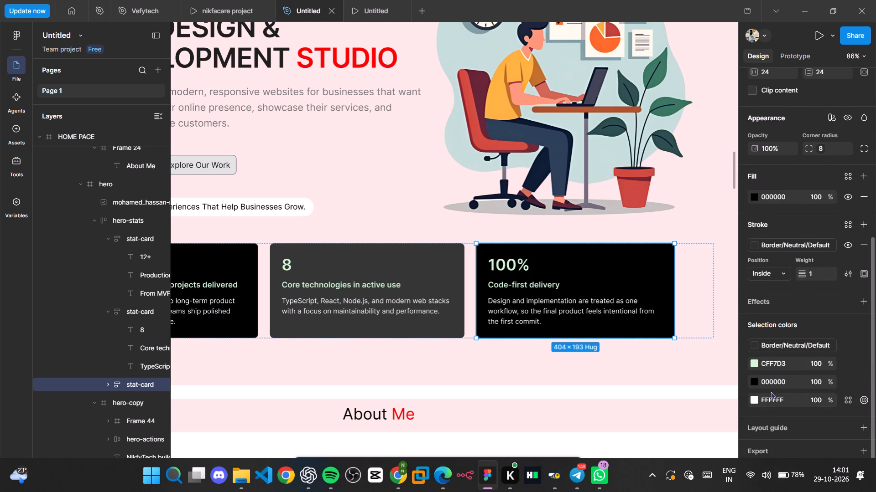
left_click(755, 363)
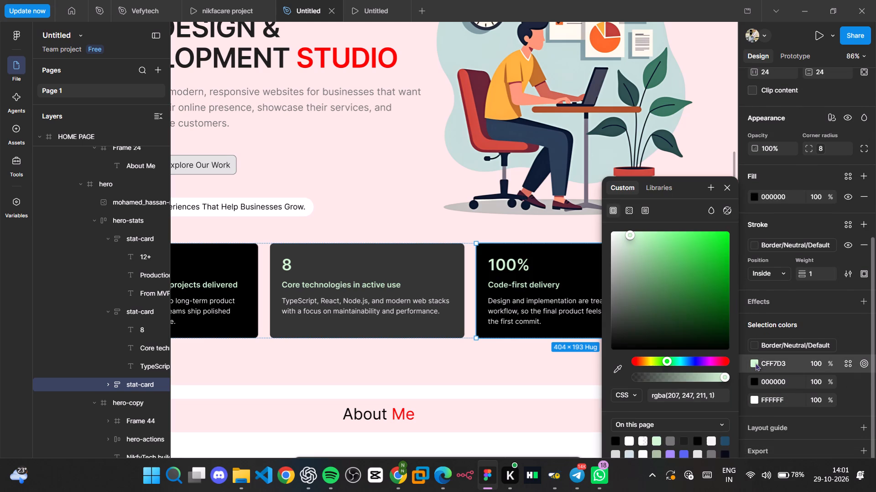
left_click(642, 441)
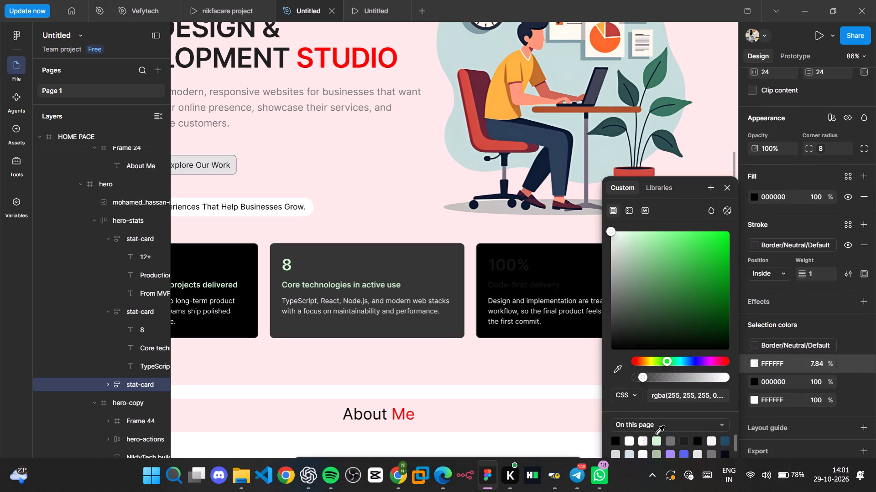
Change the black background colour of the "Code-first delivery" stat card to 353535.
left_click(755, 382)
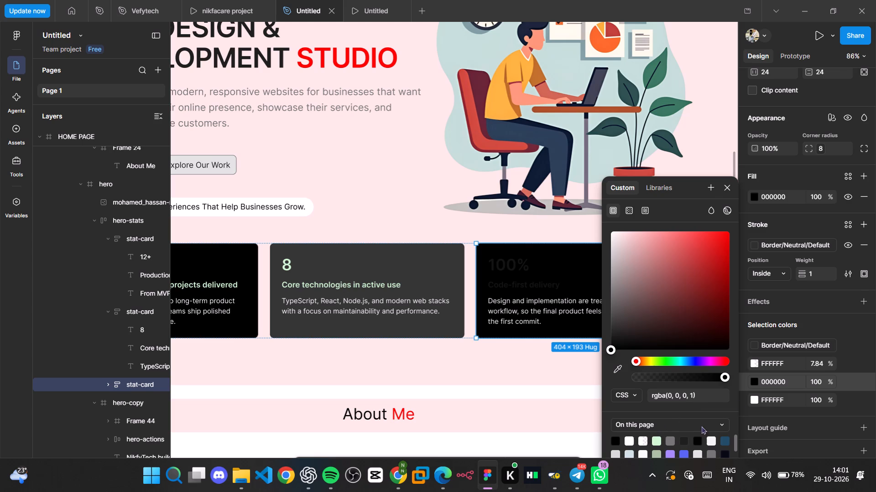
left_click(778, 384)
type("35")
key("Return")
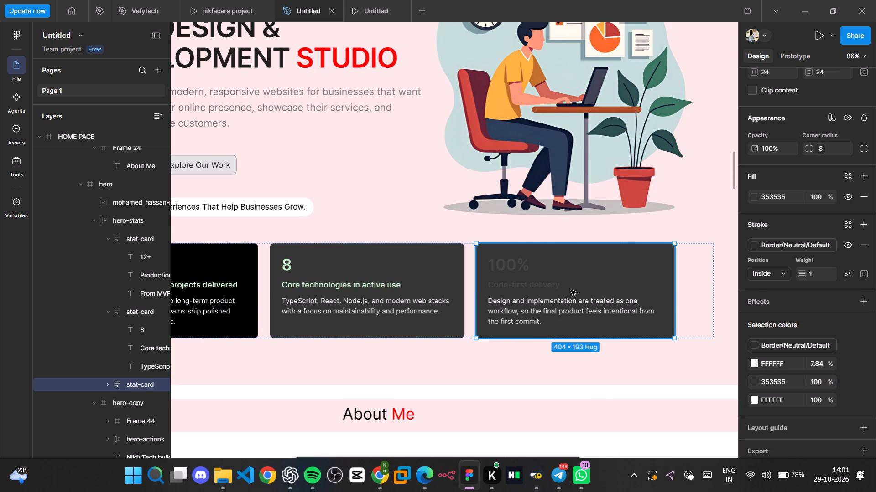
Set the fill opacity of the "100%" figure and the "Code-first delivery" heading to 100%.
double_click(518, 266)
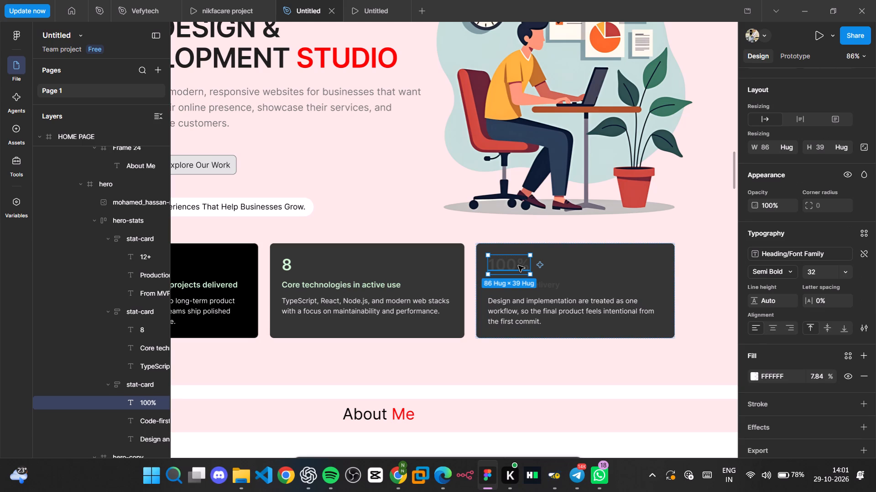
left_click(825, 380)
type("100")
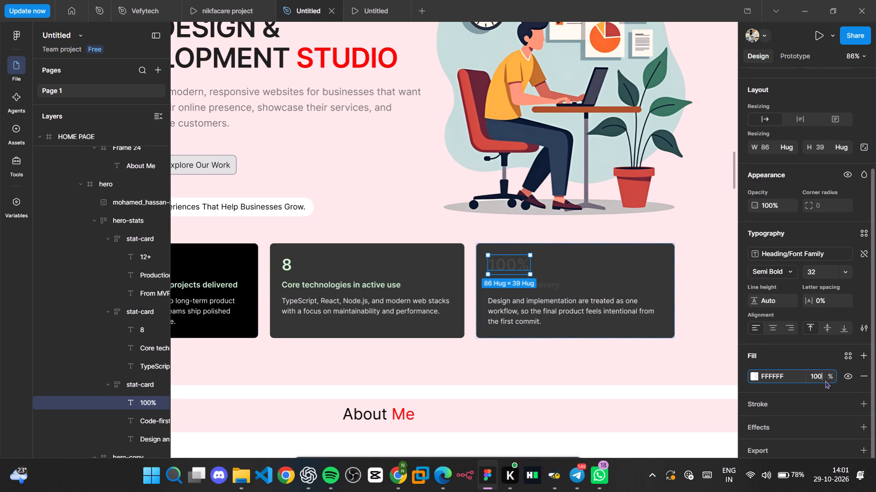
key("Return")
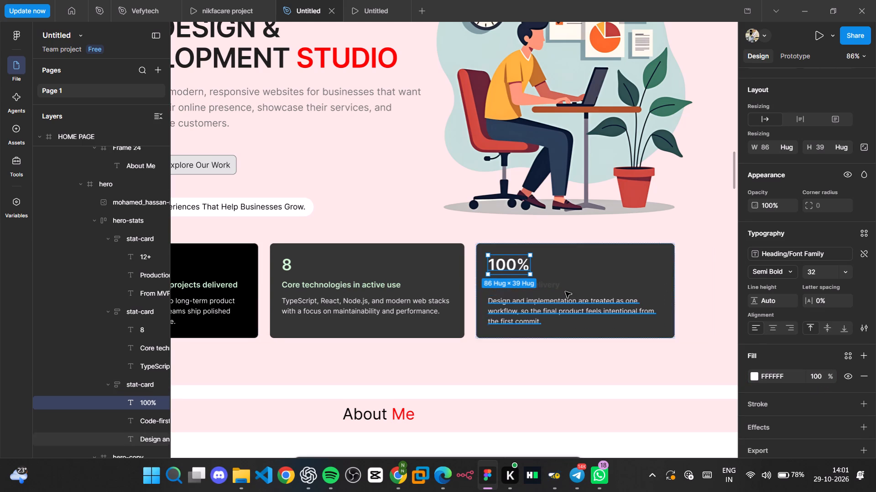
left_click(549, 286)
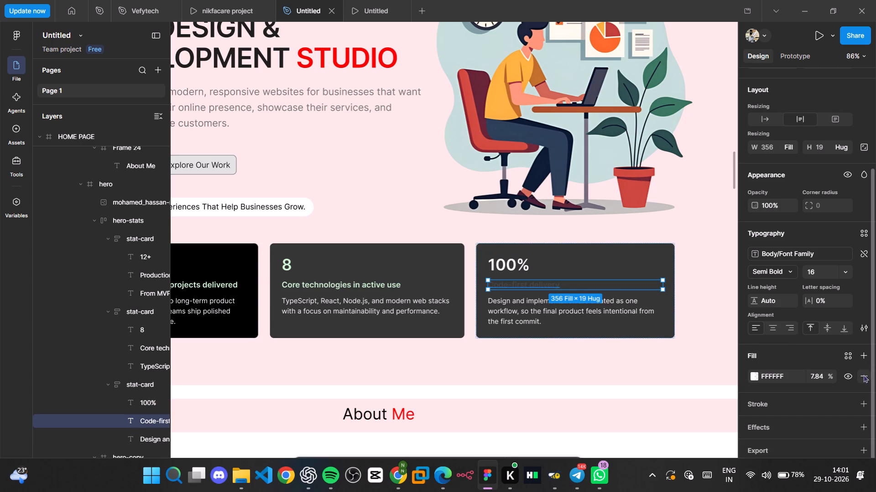
left_click(817, 374)
type("100")
key("Return")
left_click(662, 389)
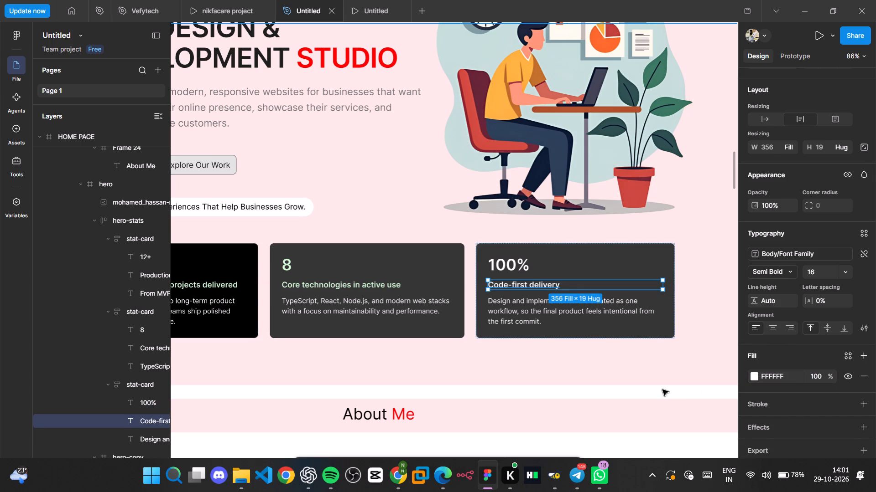
Restyle the "Code-first delivery" card's description text with 61% fill opacity and Medium font weight.
left_click(515, 307, "ctrl")
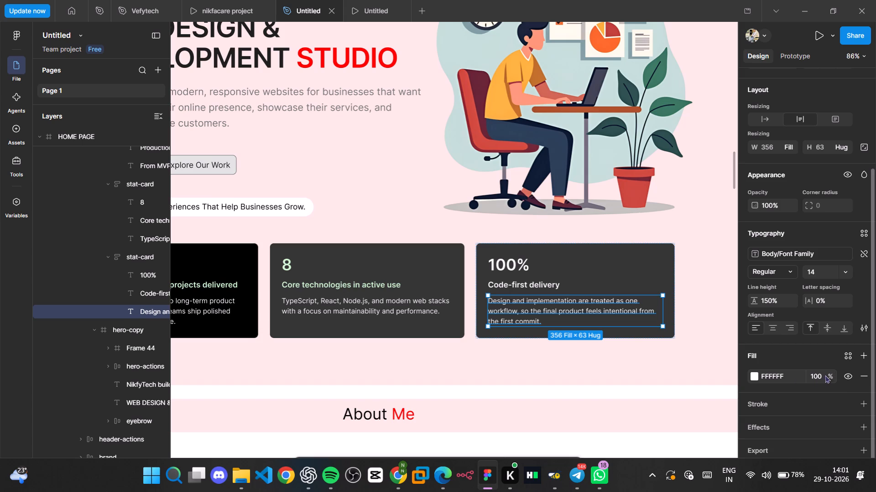
left_click_drag(830, 375, 382, 261)
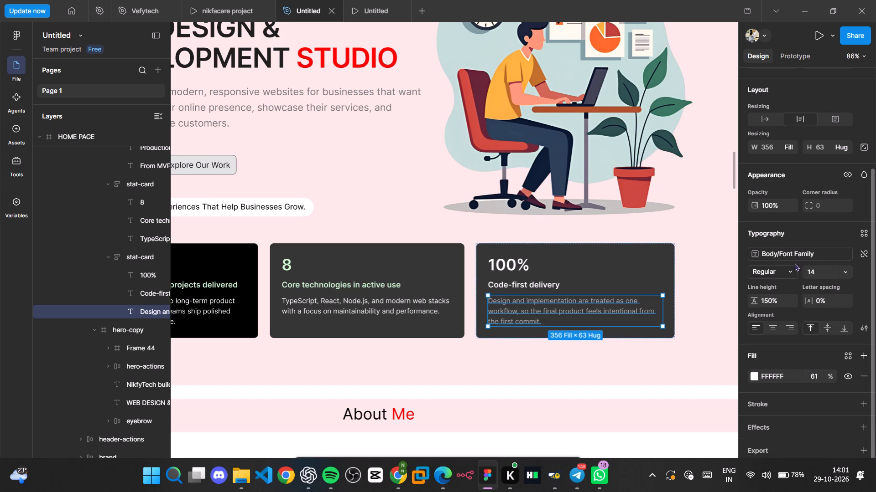
left_click(786, 275)
left_click(781, 285)
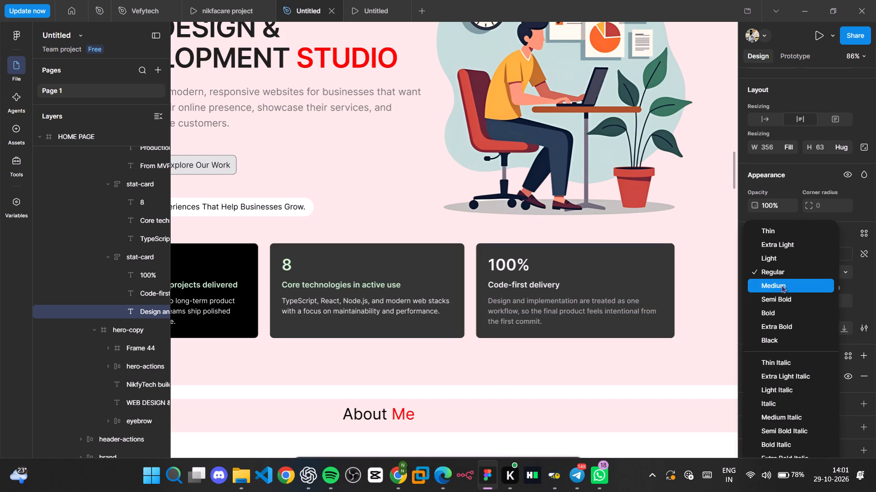
left_click(623, 374)
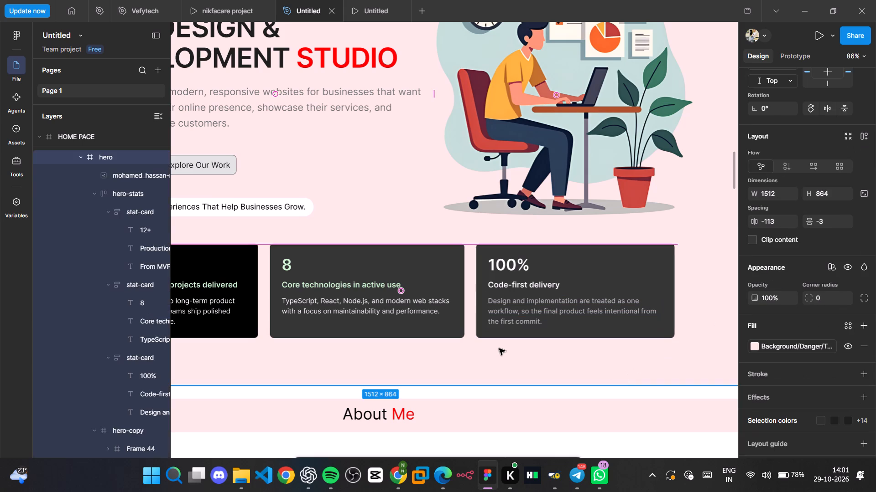
Change the background colour of the "Core technologies in active use" stat card to the page's black, 000000.
scroll(499, 348, "right", 1)
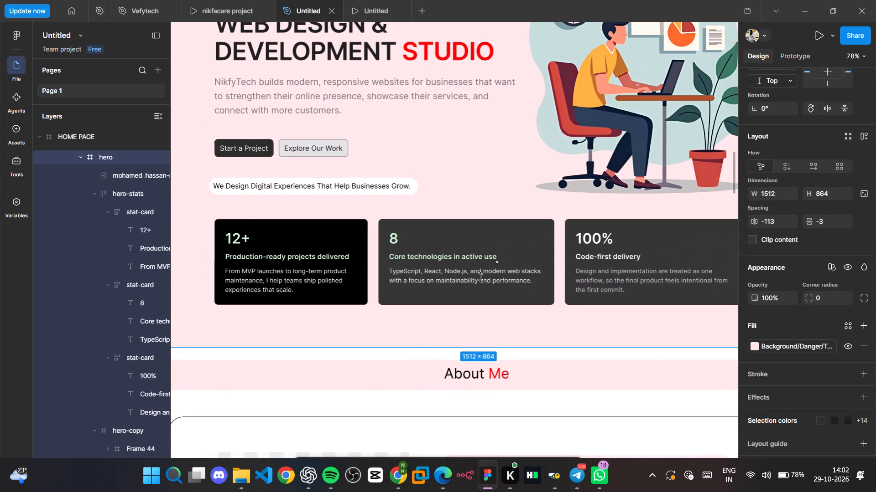
left_click(475, 251, "ctrl")
left_click(471, 244, "ctrl")
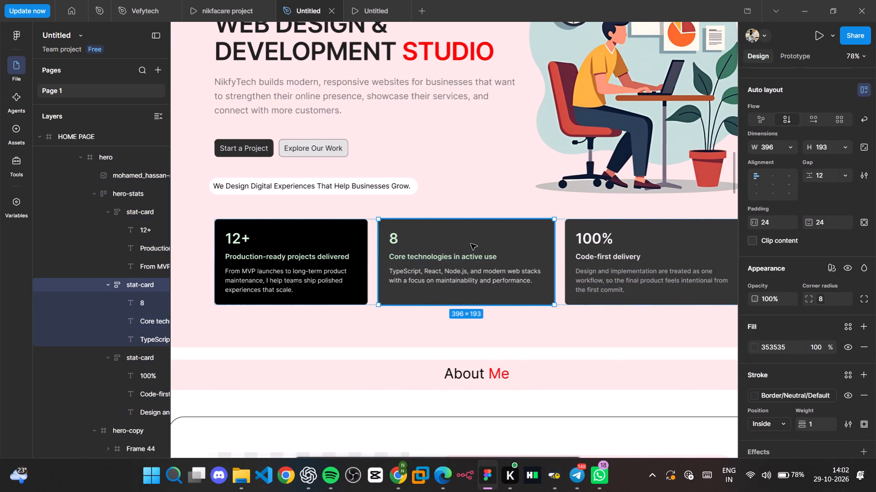
left_click(778, 334)
scroll(778, 334, "down", 1)
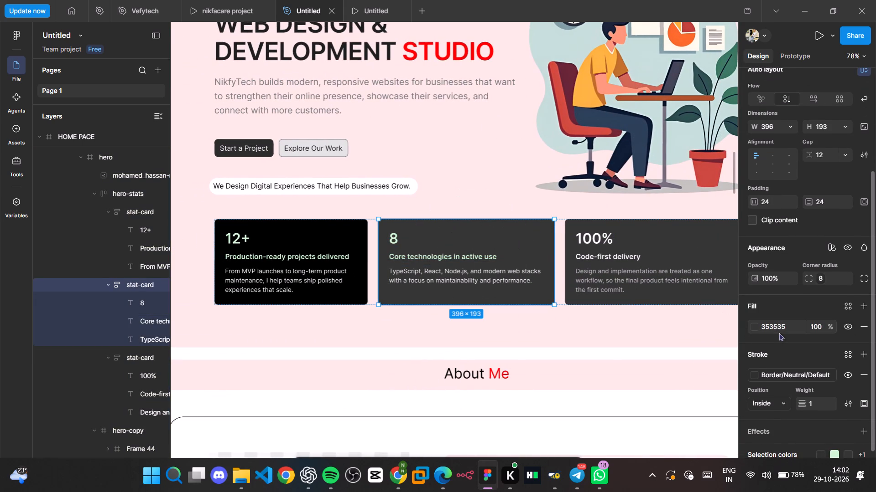
left_click(779, 333)
left_click(755, 327)
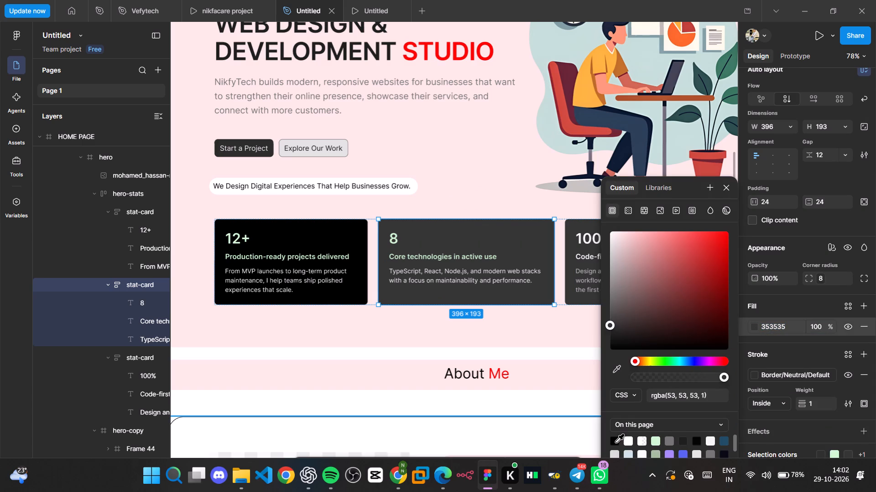
left_click(616, 442)
left_click(529, 302)
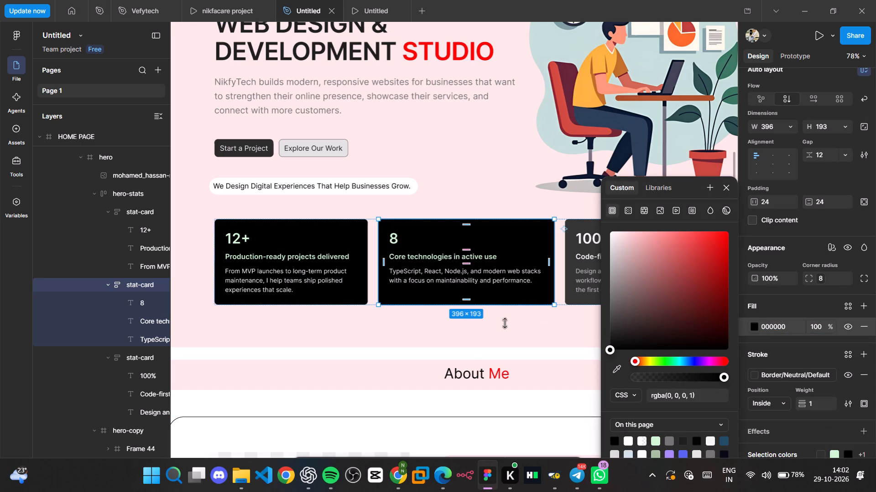
left_click(505, 323)
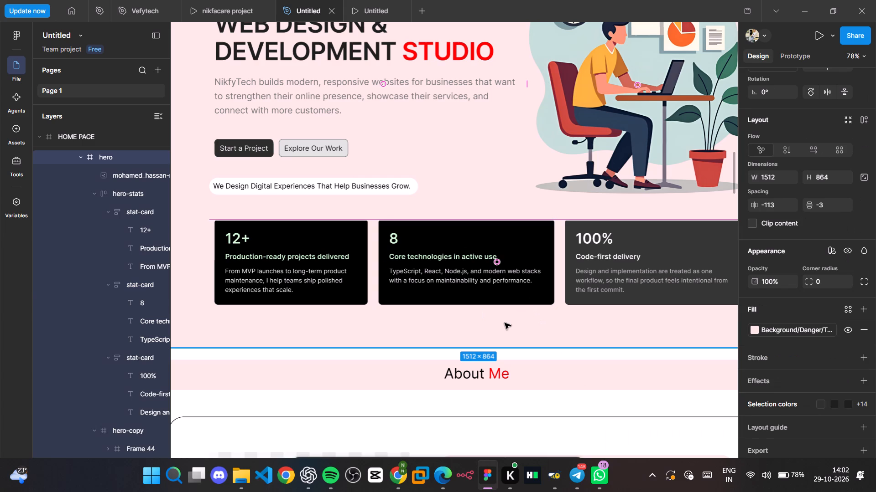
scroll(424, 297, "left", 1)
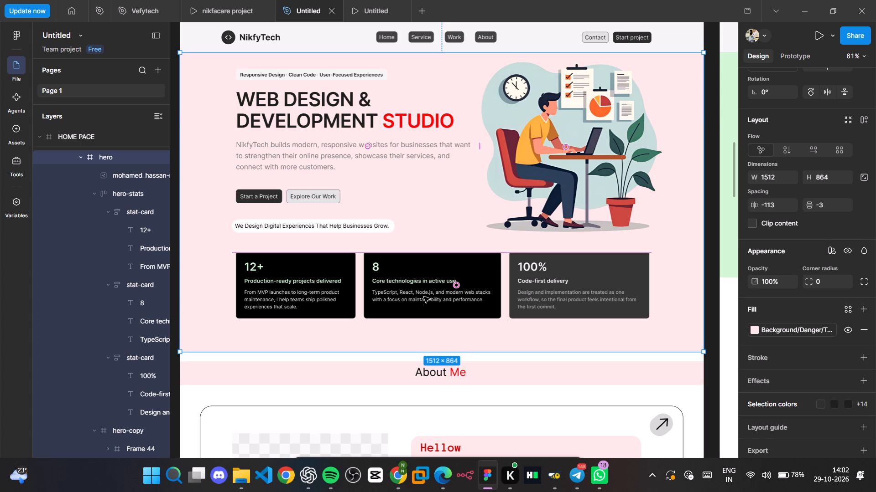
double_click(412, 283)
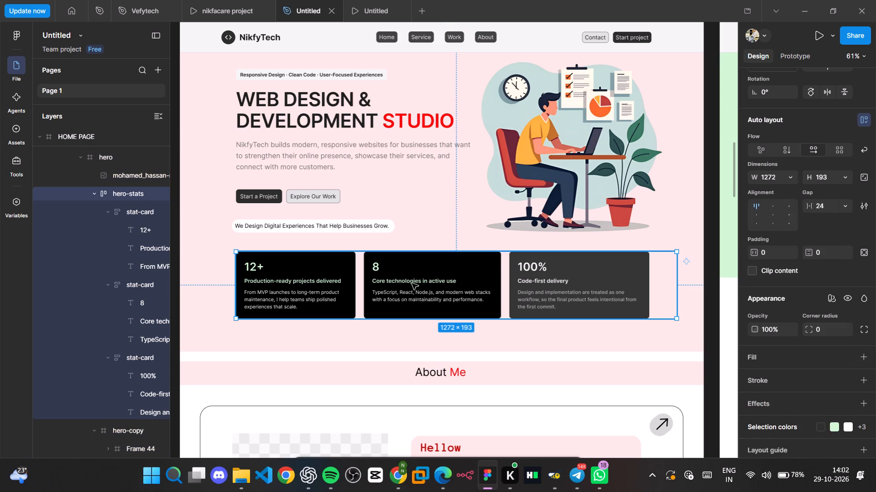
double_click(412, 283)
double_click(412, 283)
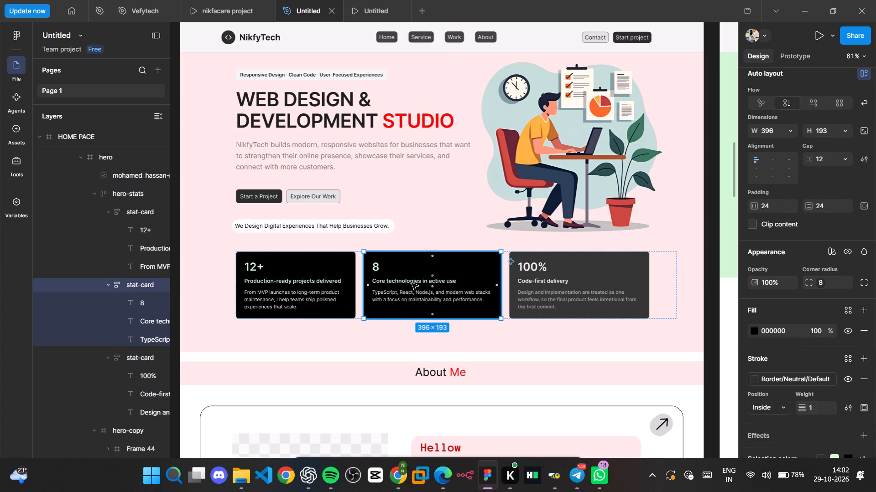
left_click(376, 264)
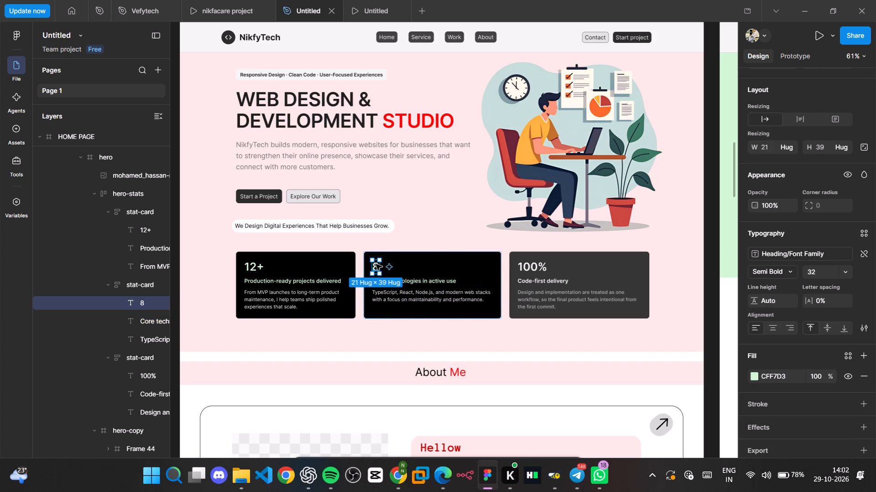
Widen the white "We Design Digital Experiences" tagline pill to about 521 px and centre its text horizontally inside it.
left_click(378, 231)
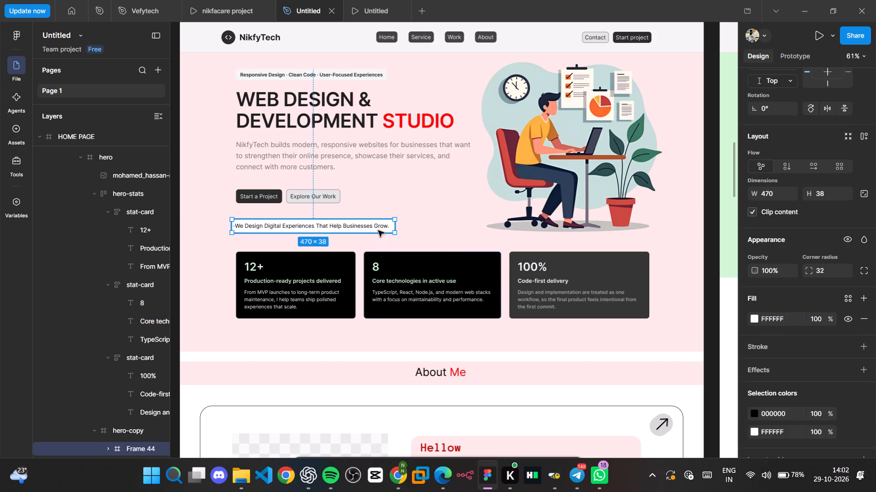
left_click_drag(396, 225, 414, 227)
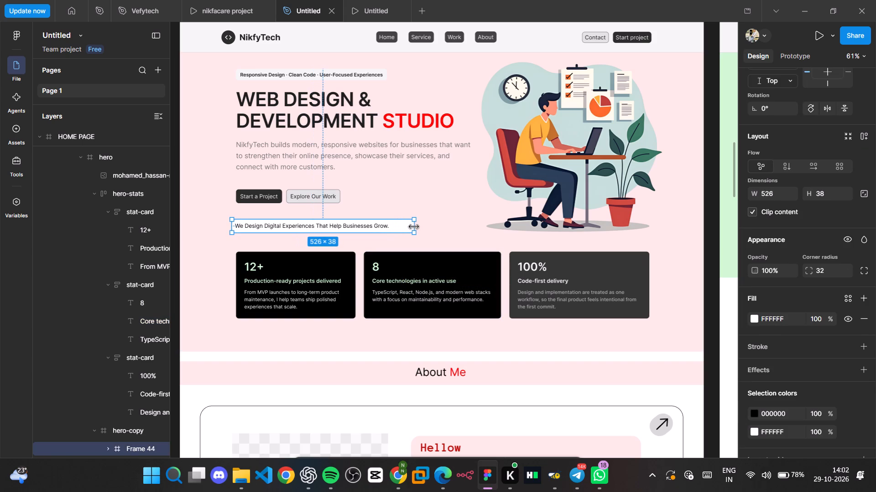
left_click_drag(414, 227, 412, 227)
double_click(385, 227)
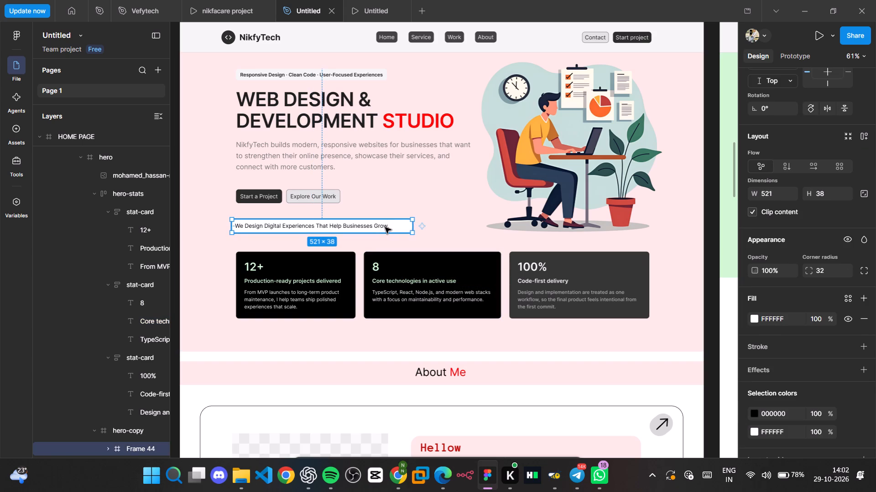
scroll(771, 107, "up", 2)
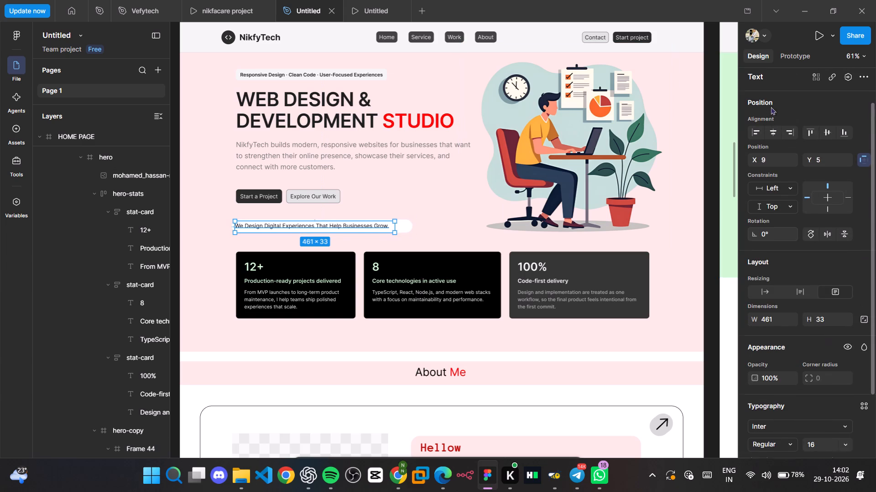
left_click(772, 138)
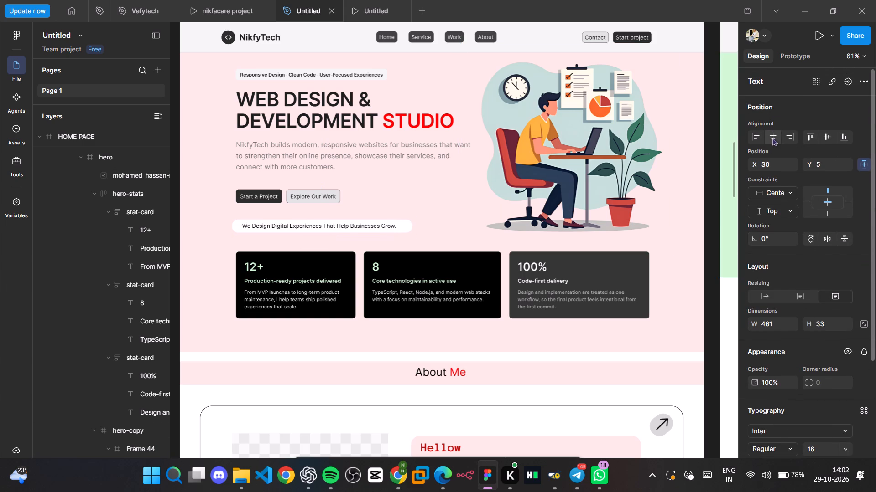
left_click(460, 221)
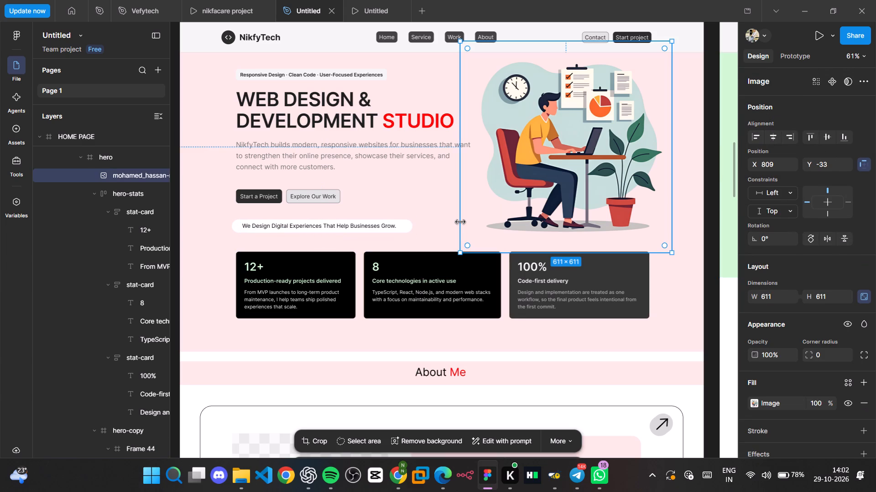
left_click(404, 227)
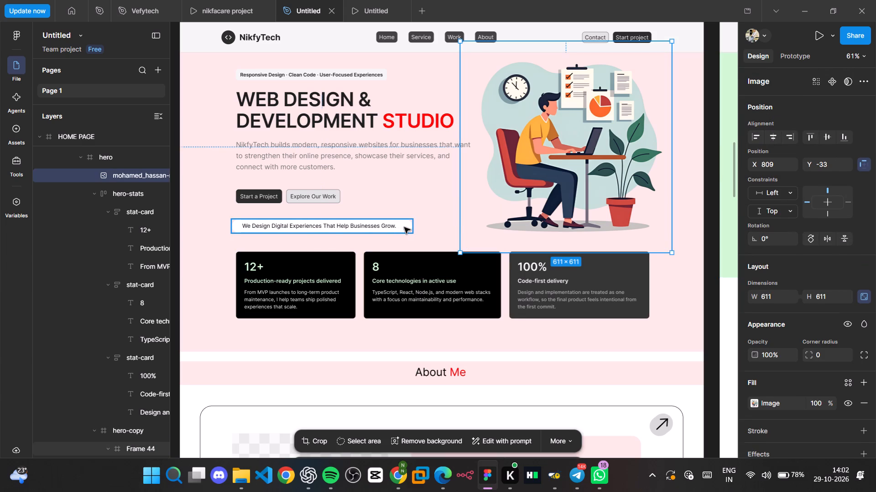
left_click(419, 200)
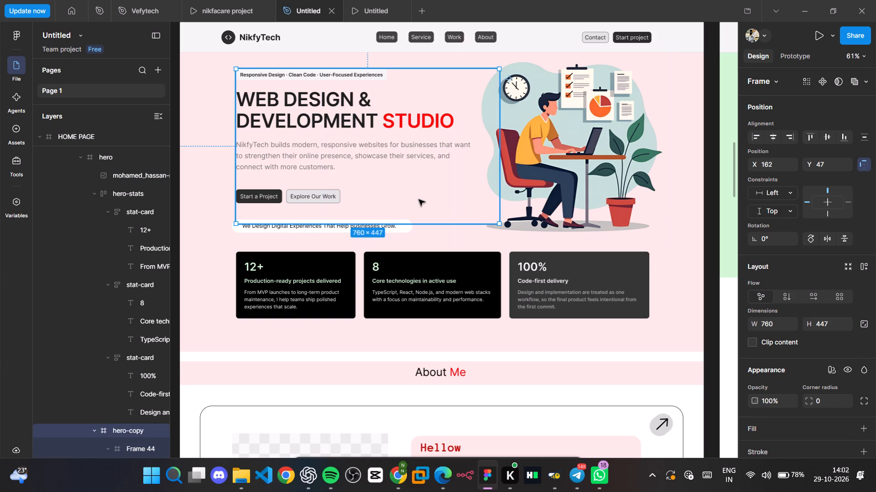
Widen the "Responsive Design · Clean Code · User-Focused Experiences" badge above the hero heading to about 591 px.
double_click(382, 78)
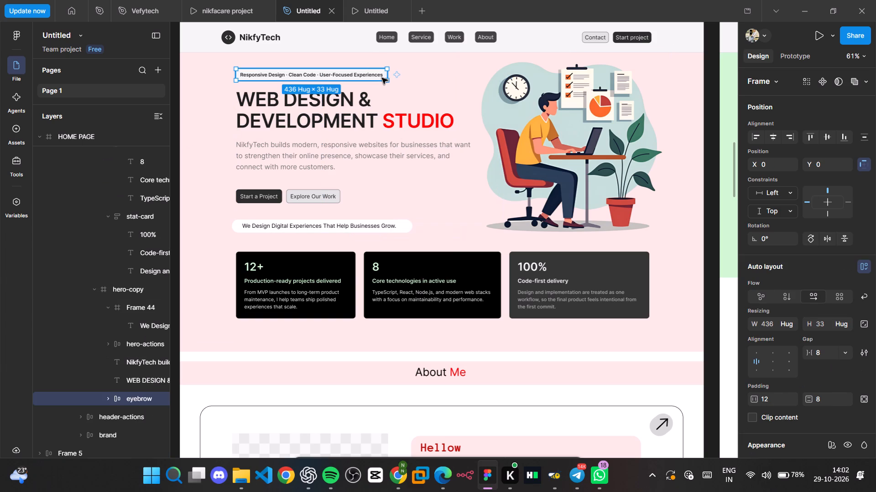
left_click_drag(389, 74, 403, 74)
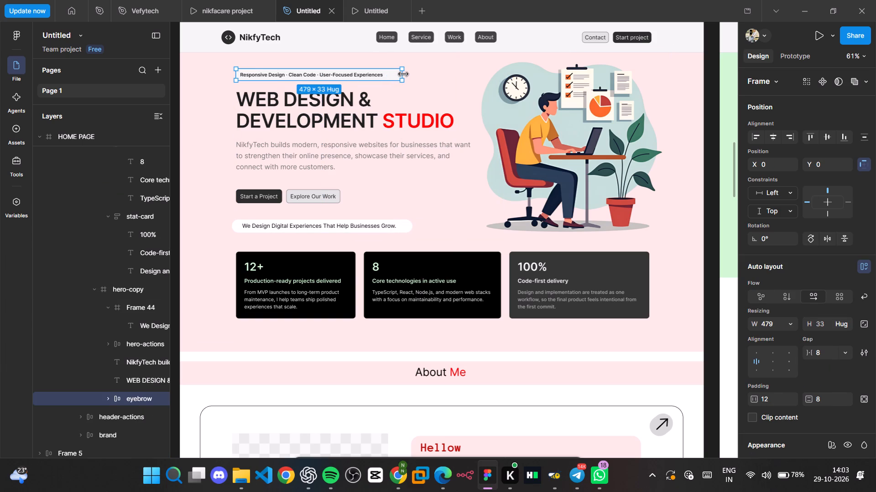
left_click_drag(404, 74, 448, 76)
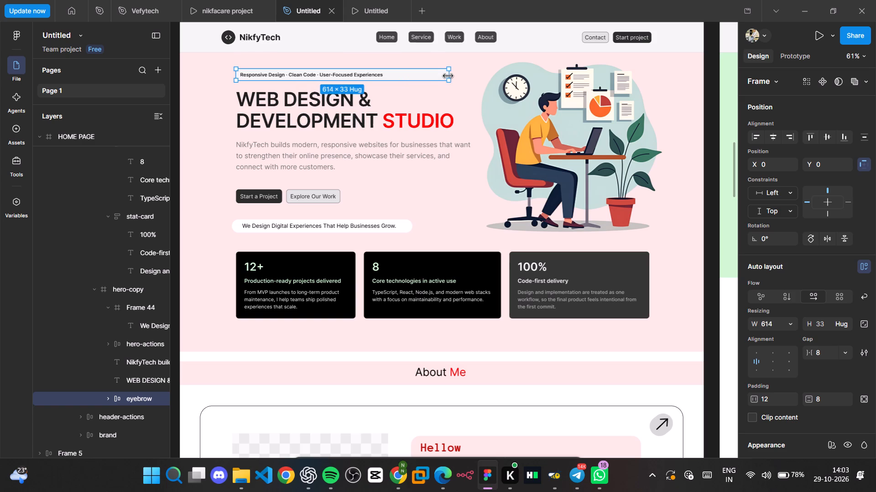
left_click_drag(448, 76, 441, 76)
Set the letter spacing of the "Responsive Design · Clean Code · User-Focused Experiences" badge text to 18%.
double_click(379, 73)
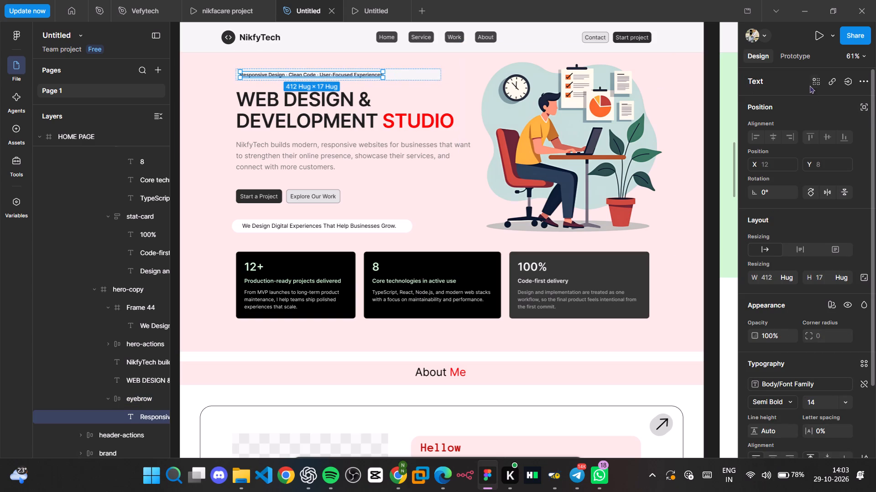
scroll(810, 84, "up", 1)
left_click_drag(812, 433, 453, 252)
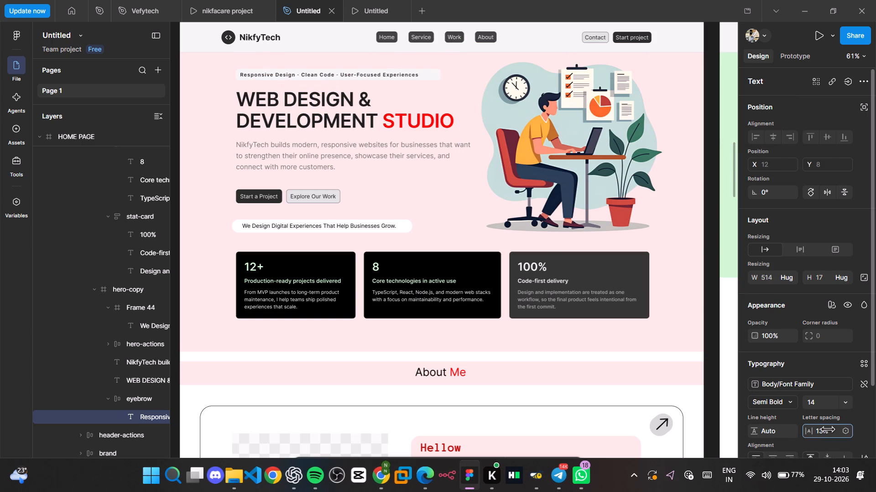
left_click_drag(453, 252, 459, 251)
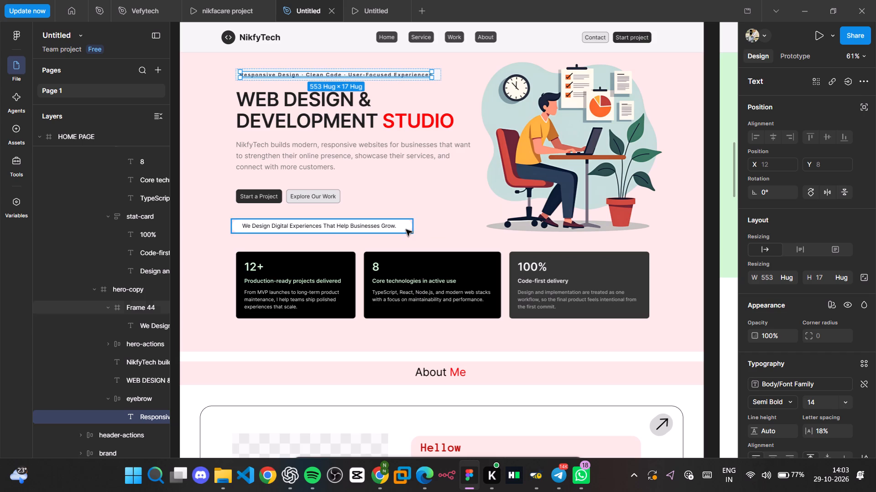
Widen the white tagline pill below the hero buttons to about 526 px and set its text's letter spacing to 8%.
left_click(406, 230)
left_click(413, 225)
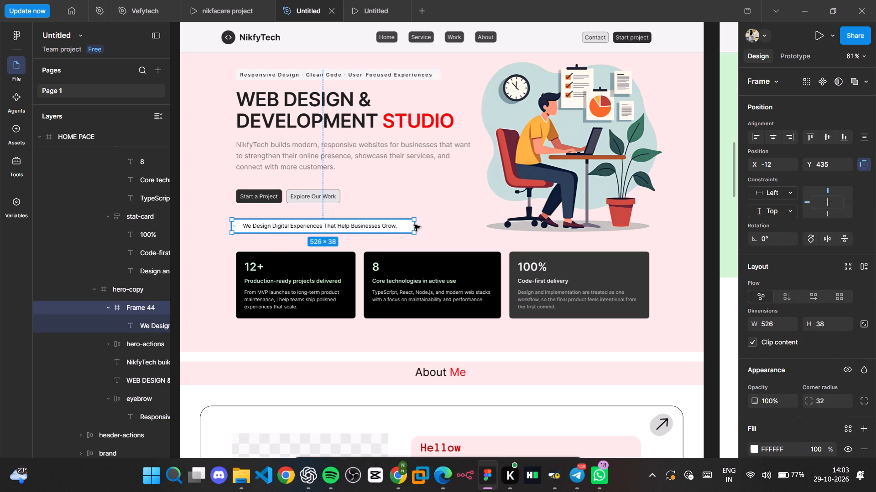
double_click(390, 226)
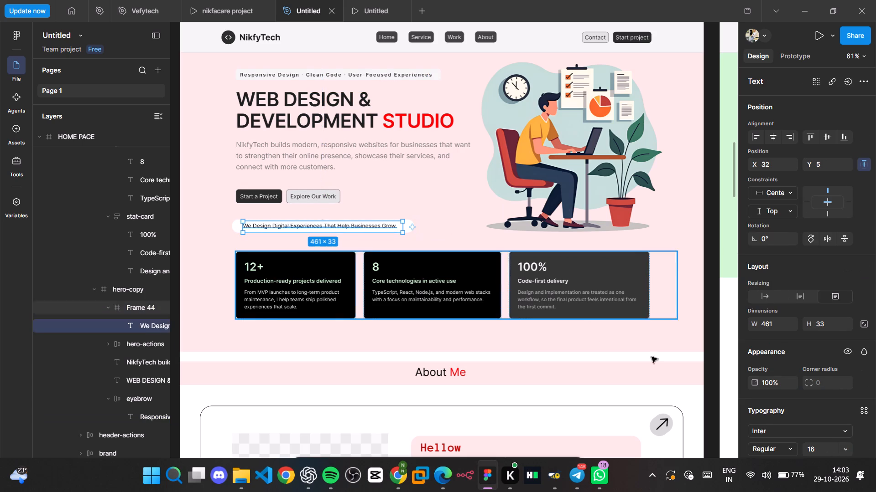
left_click(772, 410)
scroll(772, 410, "down", 1)
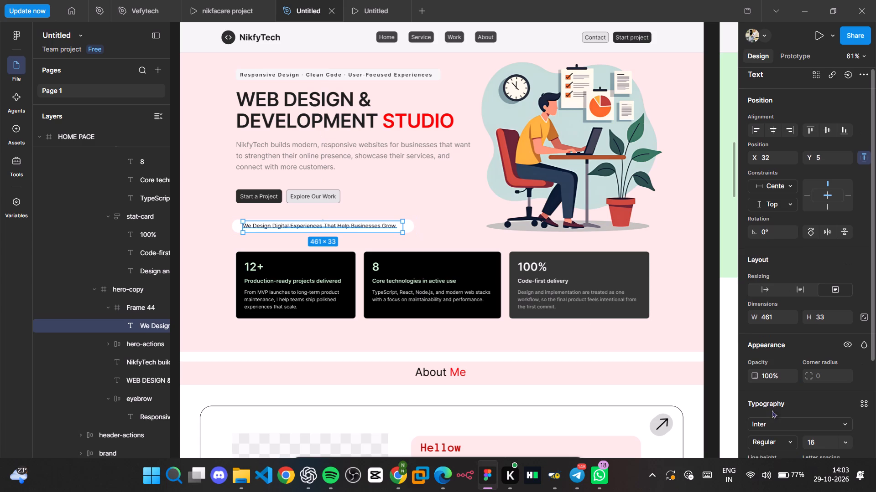
scroll(772, 410, "down", 2)
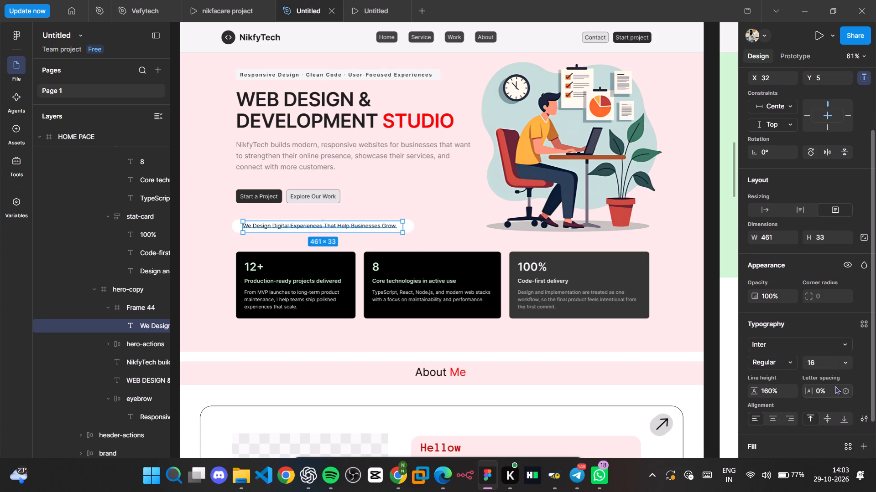
left_click_drag(813, 386, 448, 255)
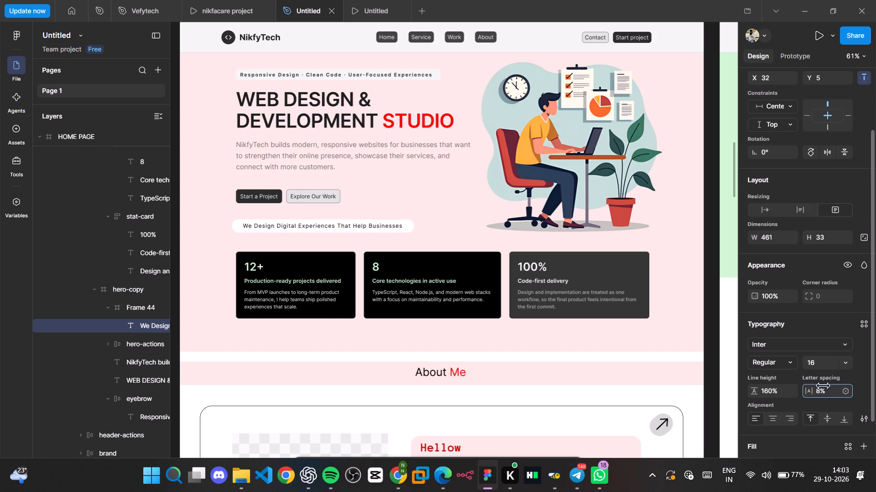
left_click_drag(448, 255, 448, 256)
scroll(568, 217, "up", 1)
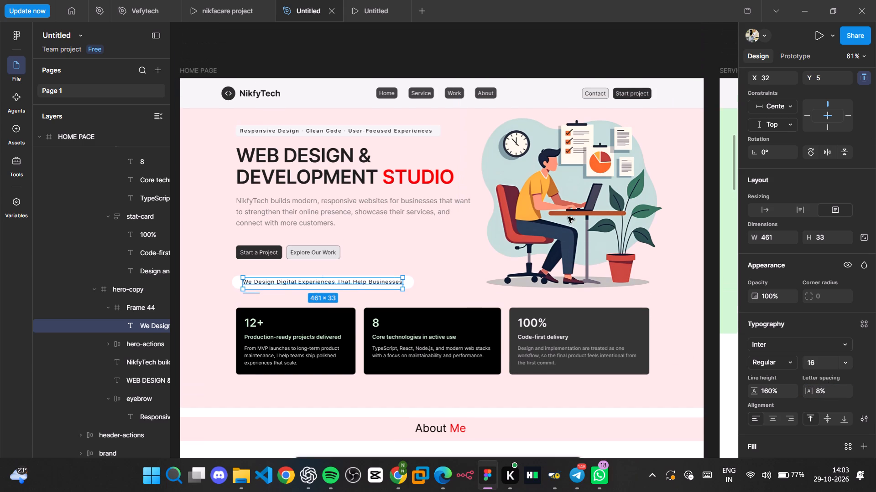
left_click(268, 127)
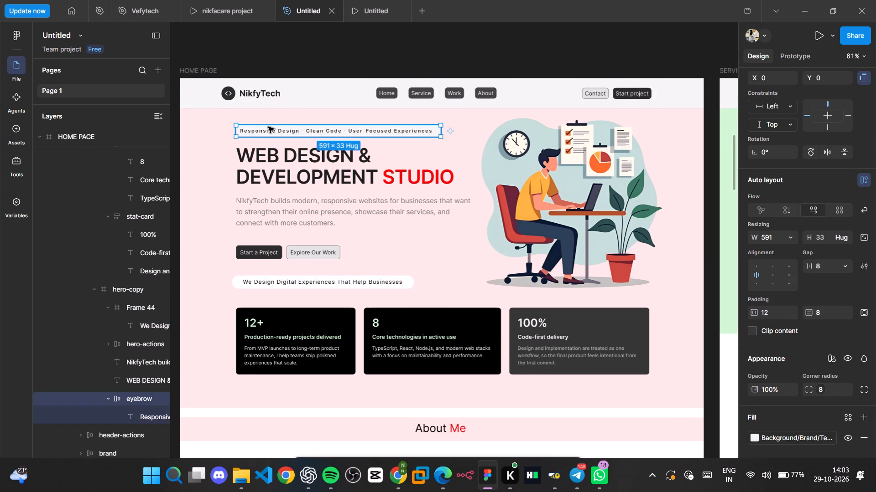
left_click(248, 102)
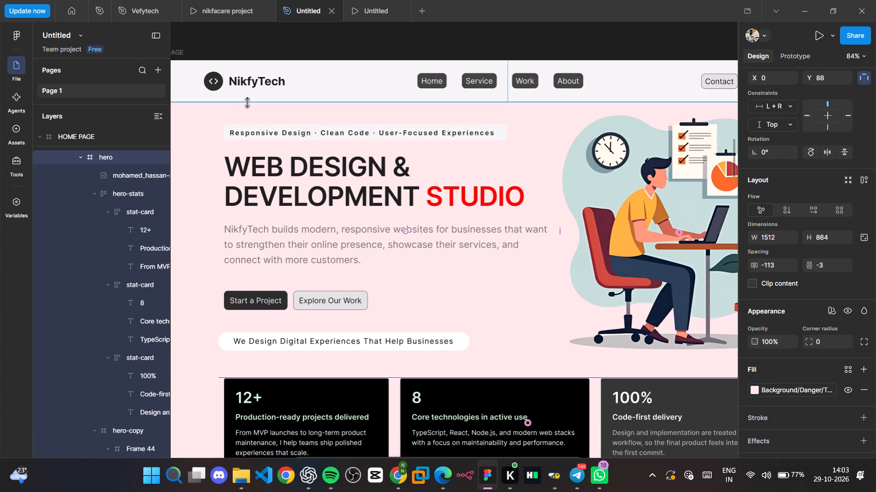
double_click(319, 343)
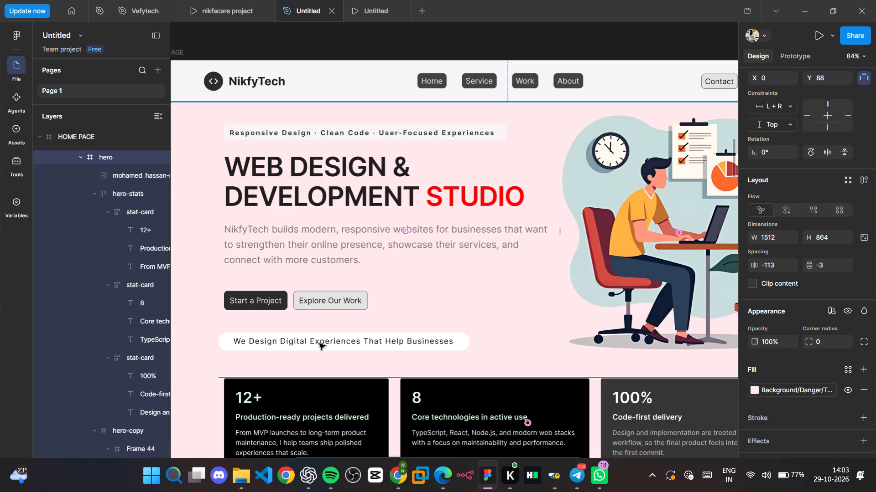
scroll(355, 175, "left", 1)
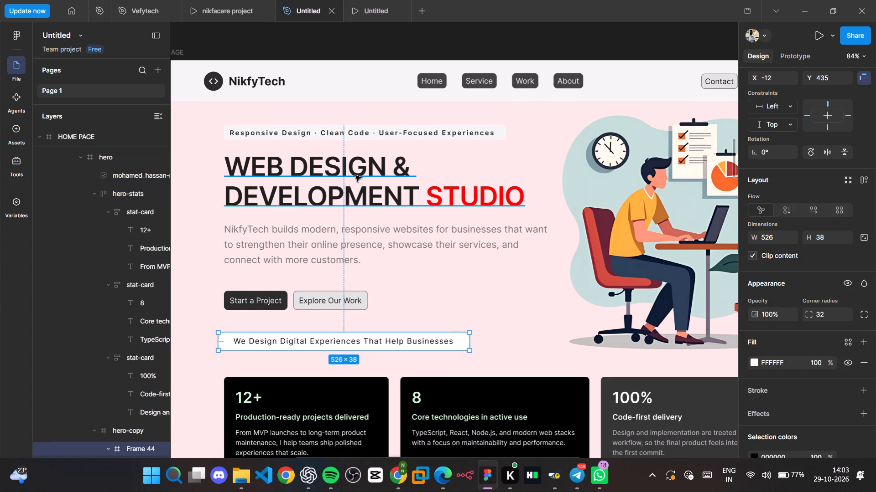
Remove the auto layout from the header's nav-links frame holding the Home, Service, Work and About pills.
scroll(355, 175, "left", 2)
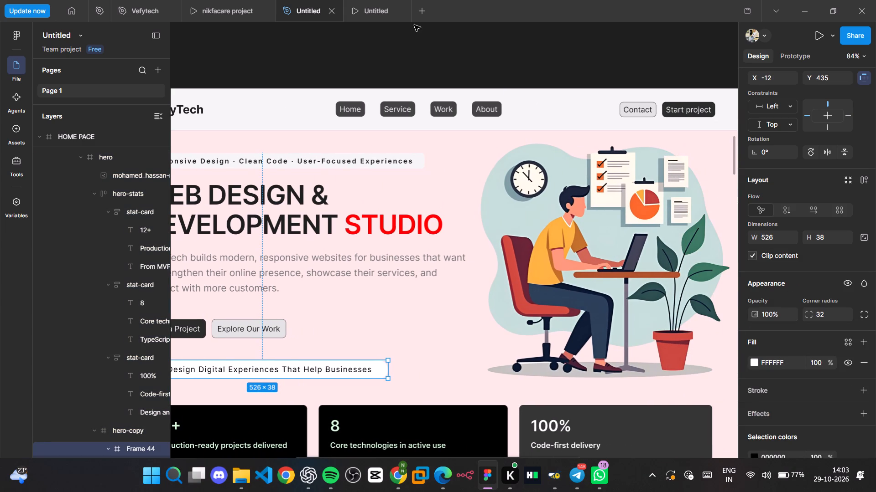
scroll(398, 72, "up", 1, "ctrl")
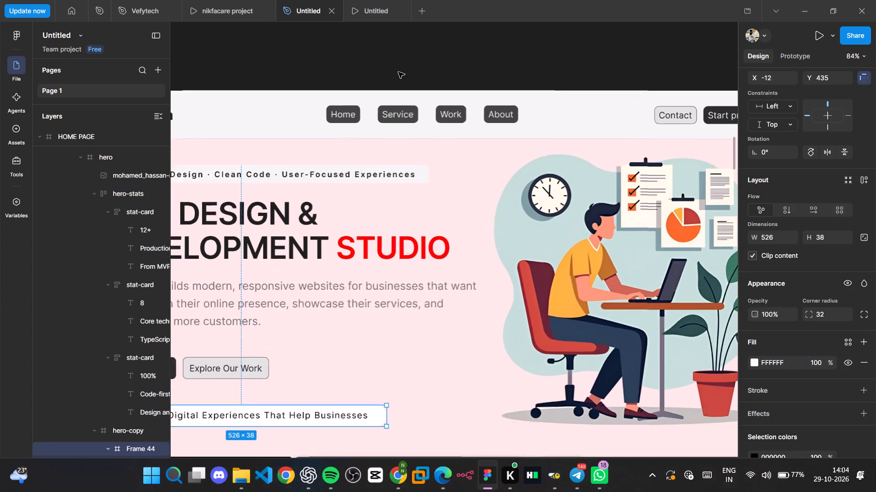
scroll(398, 72, "up", 2, "ctrl")
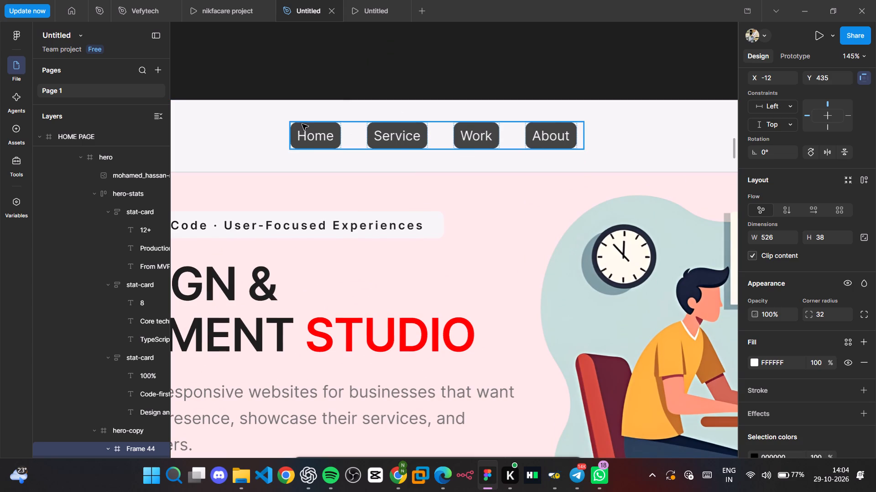
left_click(302, 124)
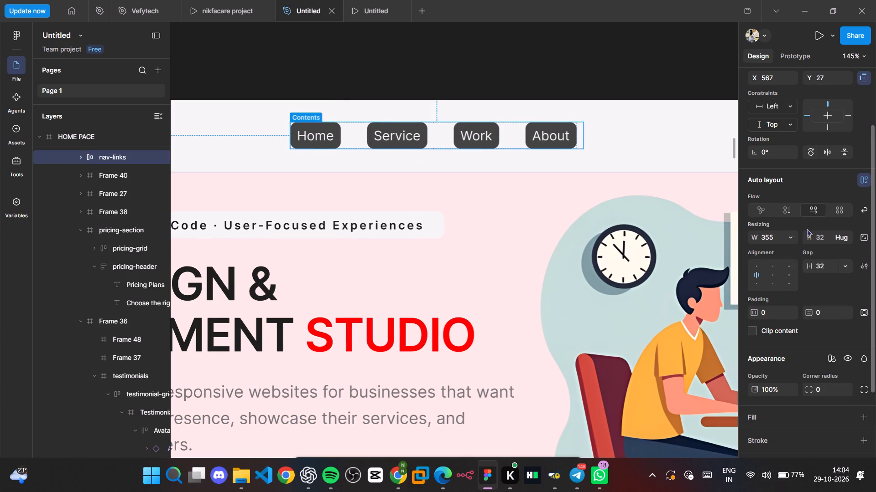
left_click(866, 181)
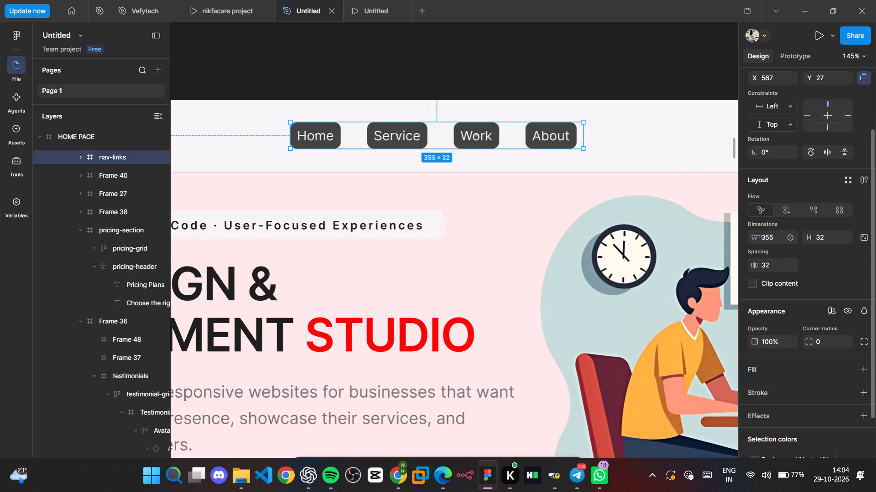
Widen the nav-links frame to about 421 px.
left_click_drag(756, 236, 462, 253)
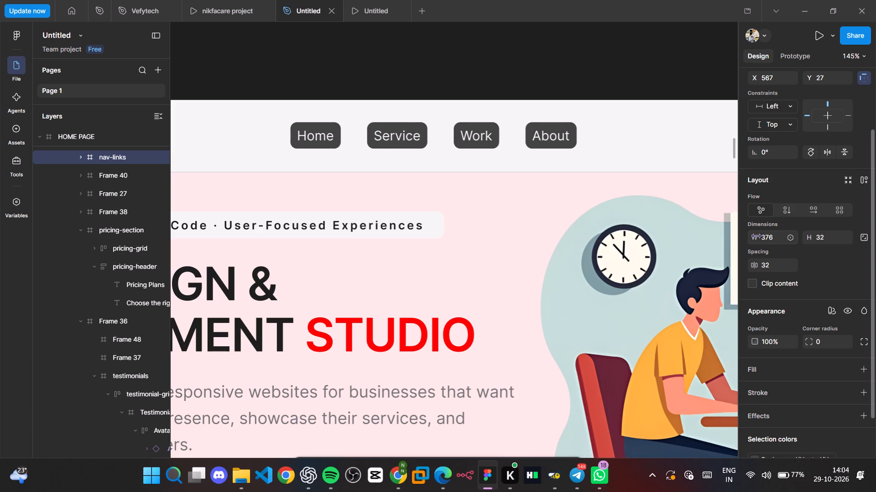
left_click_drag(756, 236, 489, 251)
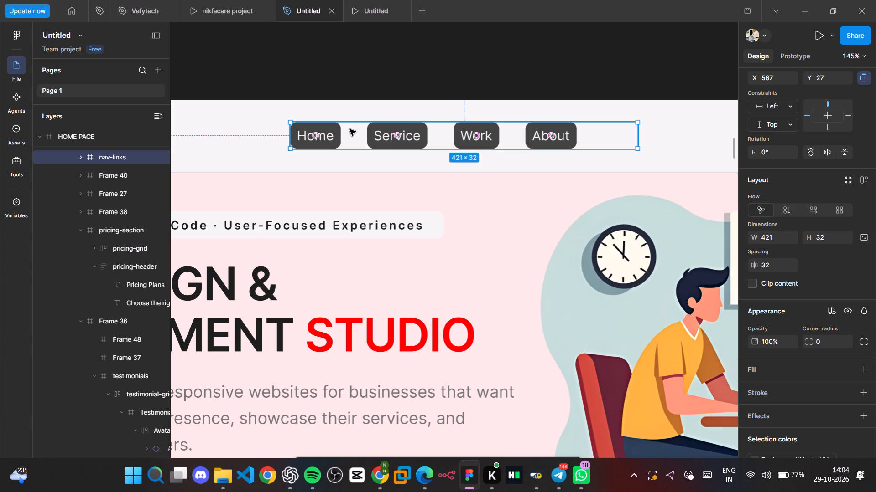
Ungroup the nav-links frame so the four navigation pills are separate layers.
right_click(335, 128)
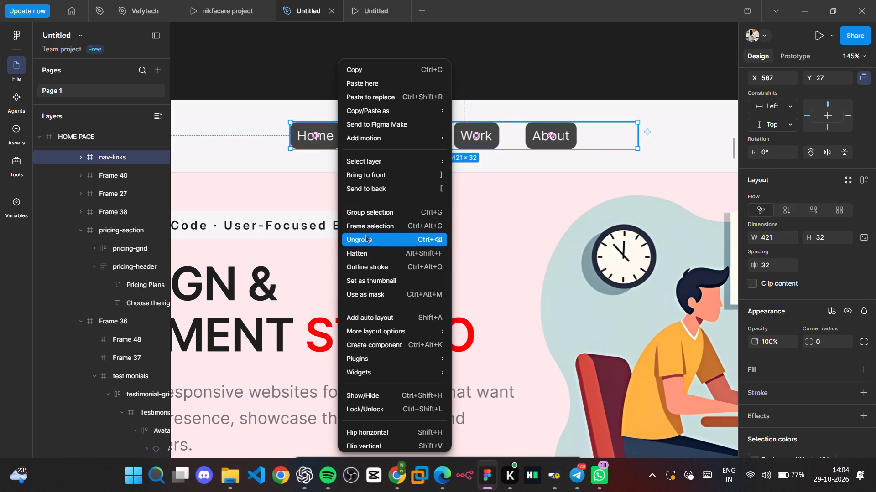
left_click(365, 235)
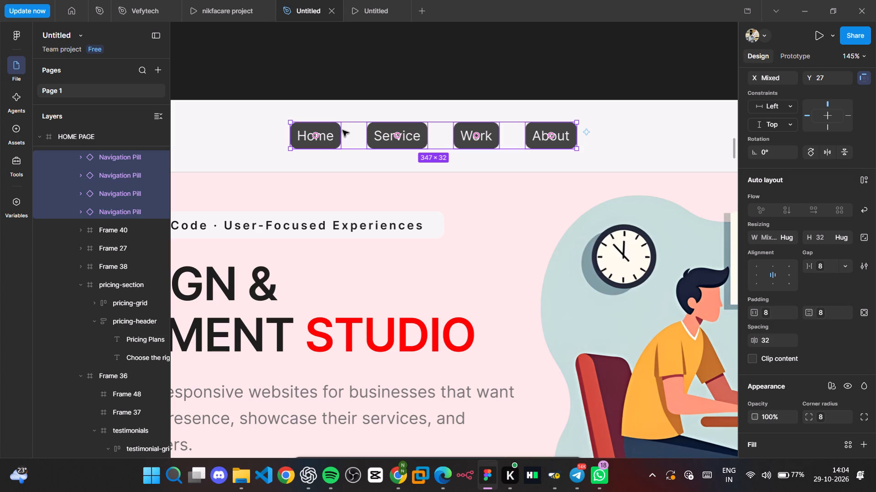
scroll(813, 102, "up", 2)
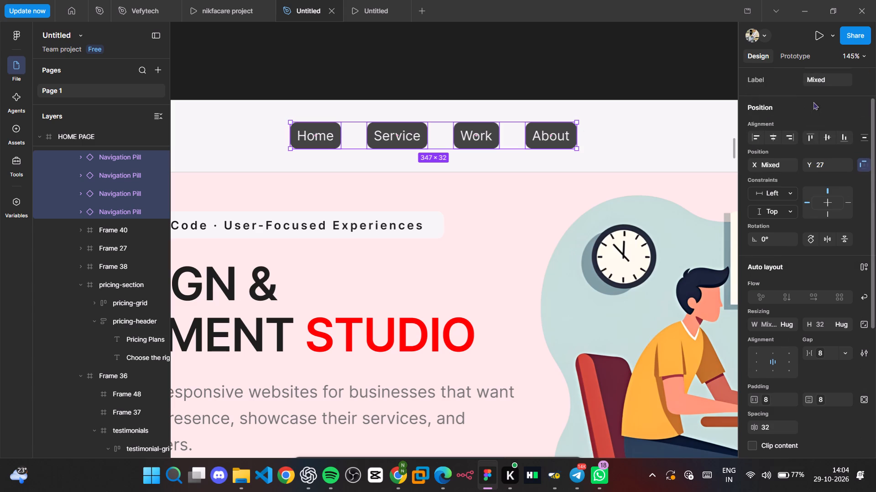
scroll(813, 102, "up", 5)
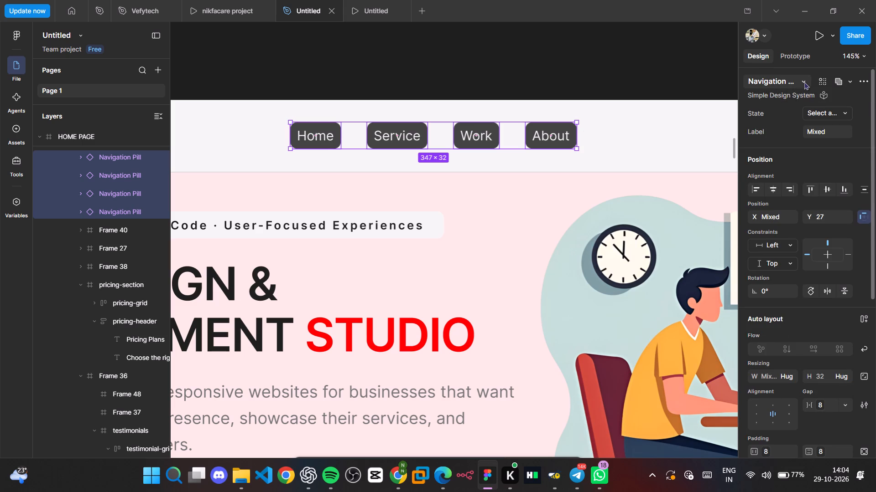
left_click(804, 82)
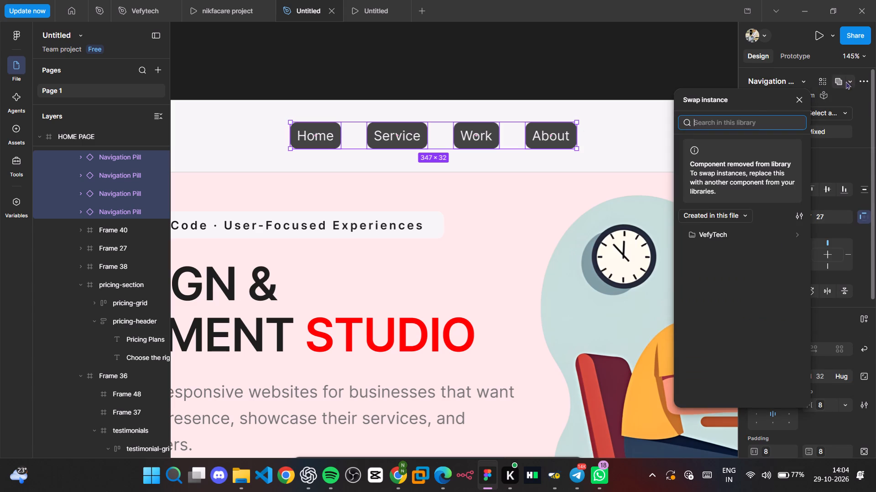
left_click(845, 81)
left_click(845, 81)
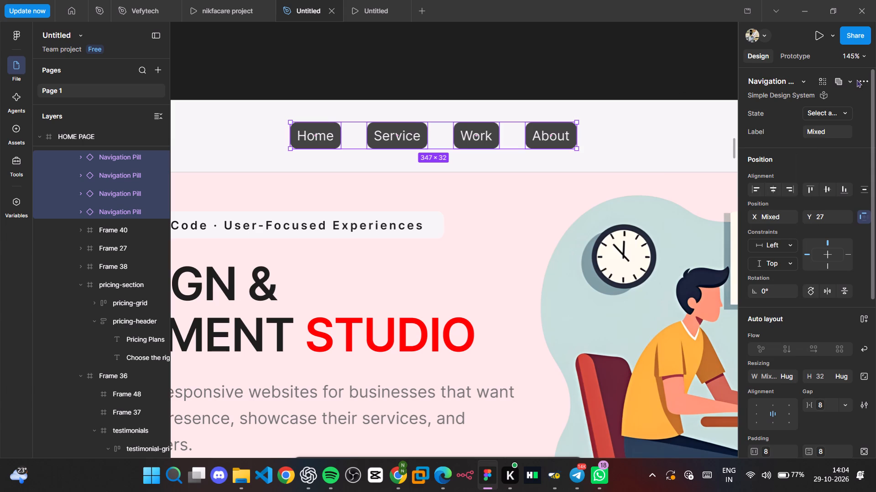
Detach the Home, Service, Work and About navigation pill instances from their component.
left_click(858, 81)
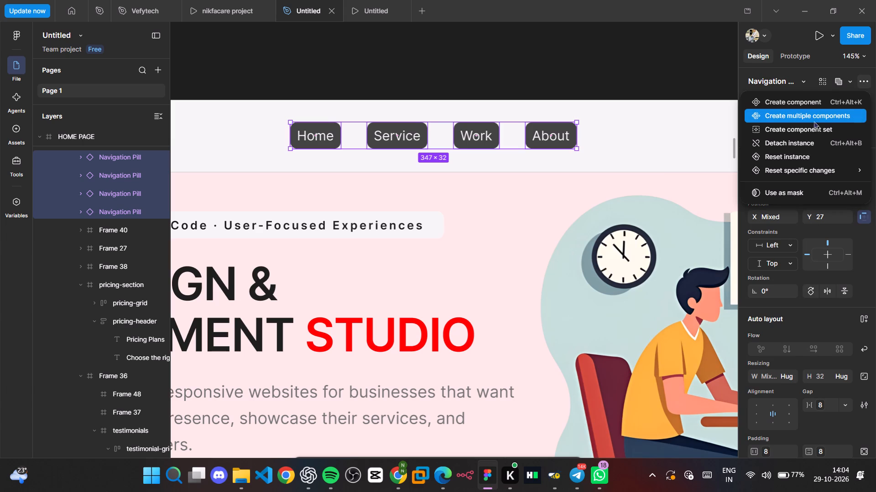
left_click(801, 140)
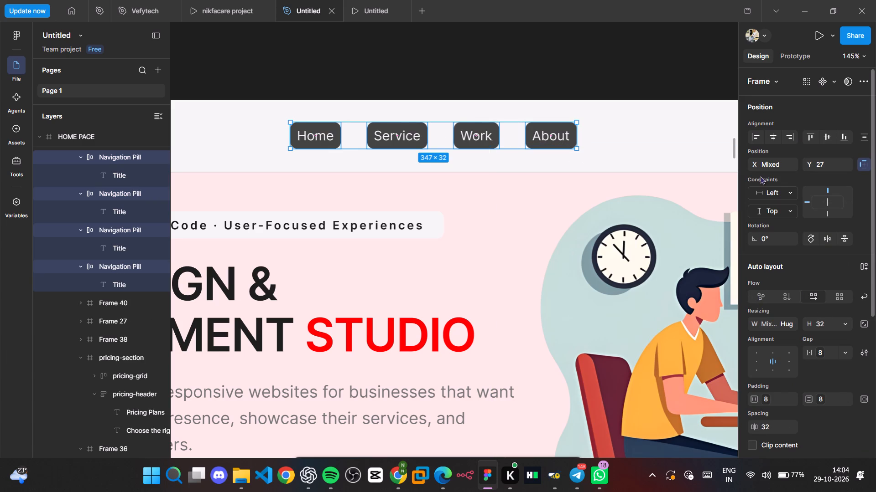
Switch the four navigation pills to fixed width and widen them together until the row spans about 367 px.
scroll(756, 251, "down", 1)
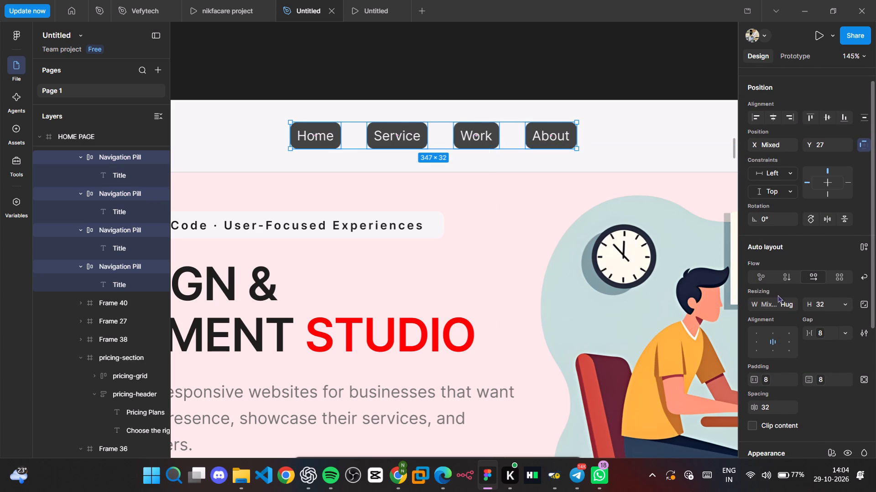
left_click(793, 303)
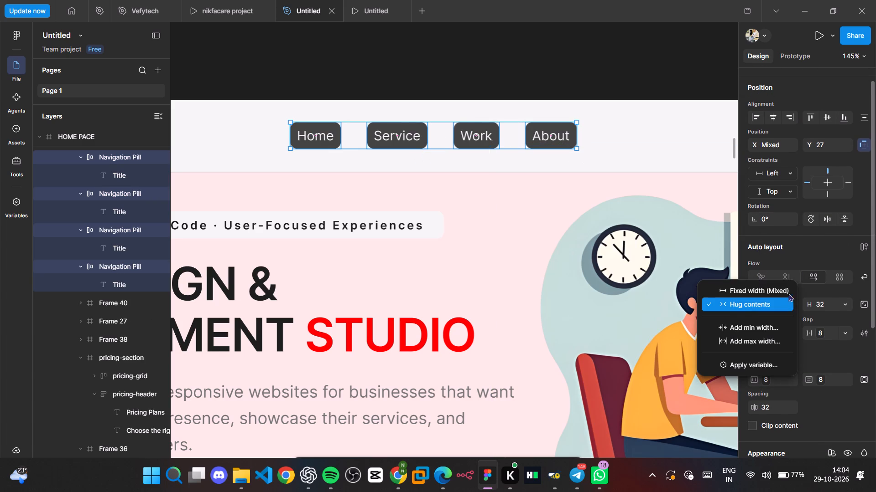
left_click(786, 288)
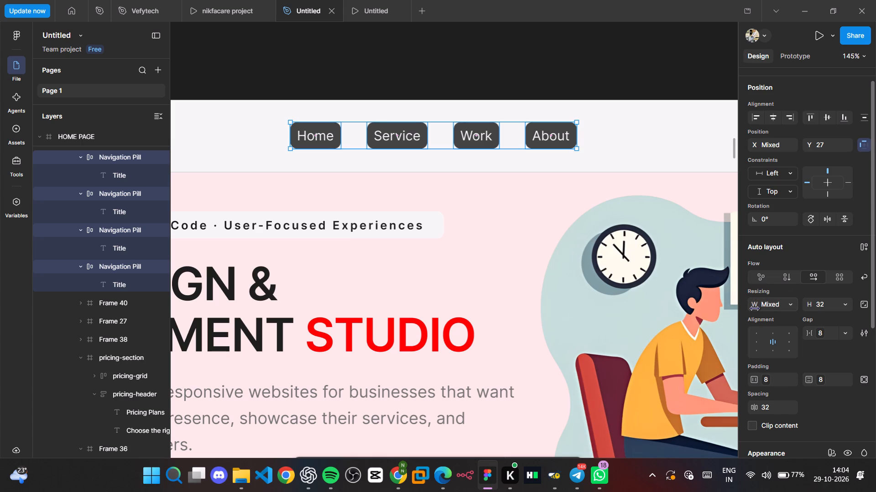
left_click_drag(754, 308, 461, 255)
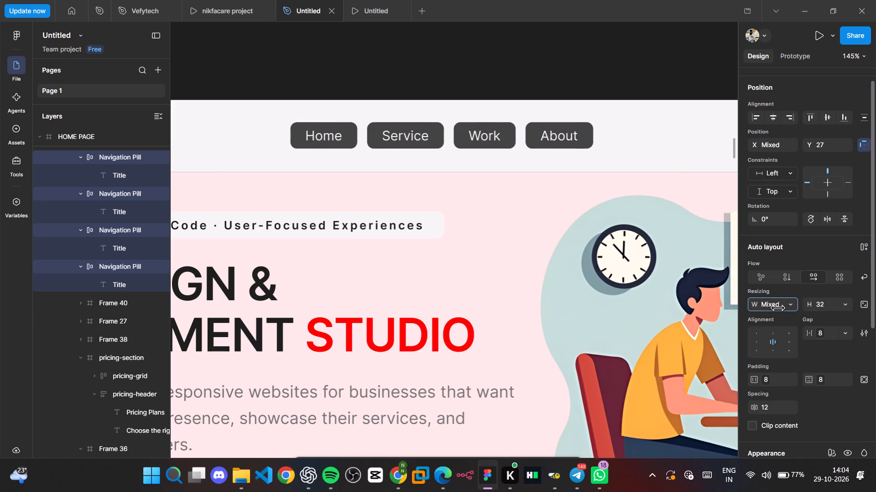
left_click_drag(461, 255, 460, 255)
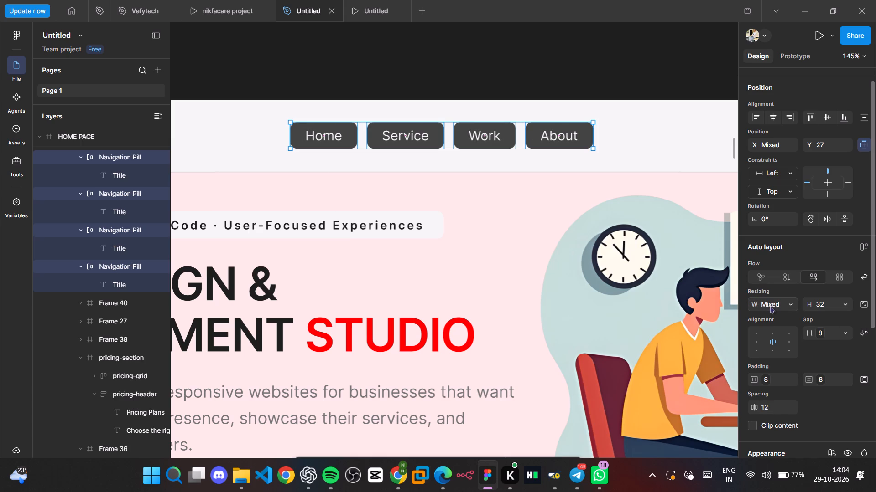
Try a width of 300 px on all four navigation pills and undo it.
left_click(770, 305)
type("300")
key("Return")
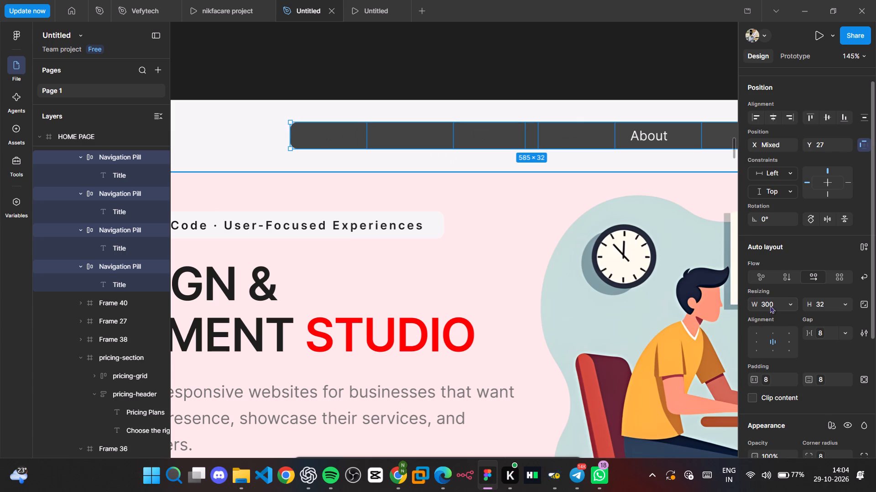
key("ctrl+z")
Set the width of all four navigation pills to 250 px.
double_click(770, 305)
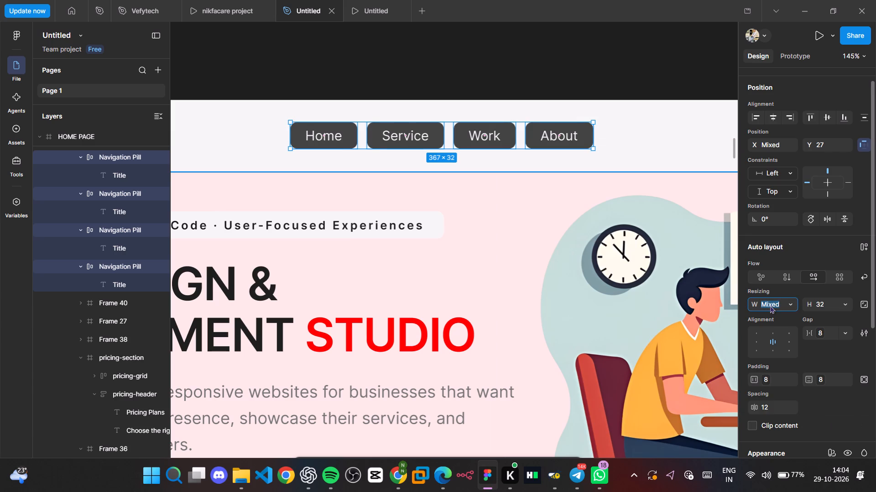
type("250")
key("Return")
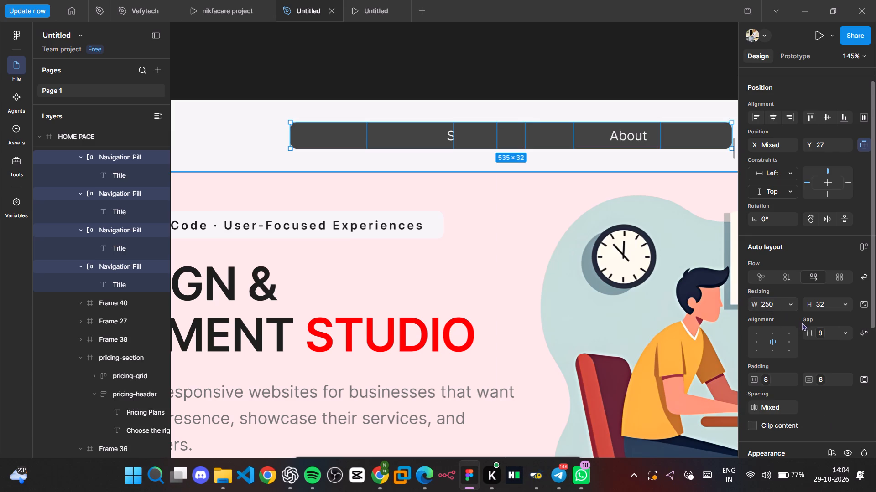
left_click(825, 333)
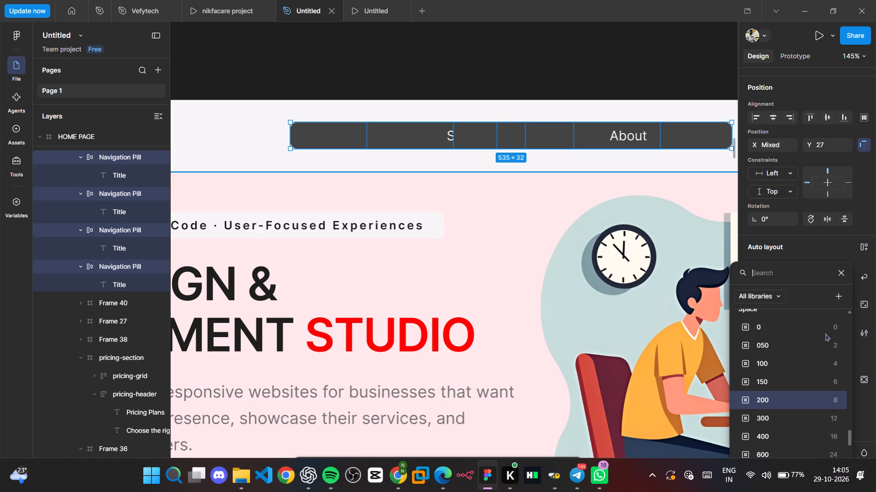
left_click(763, 236)
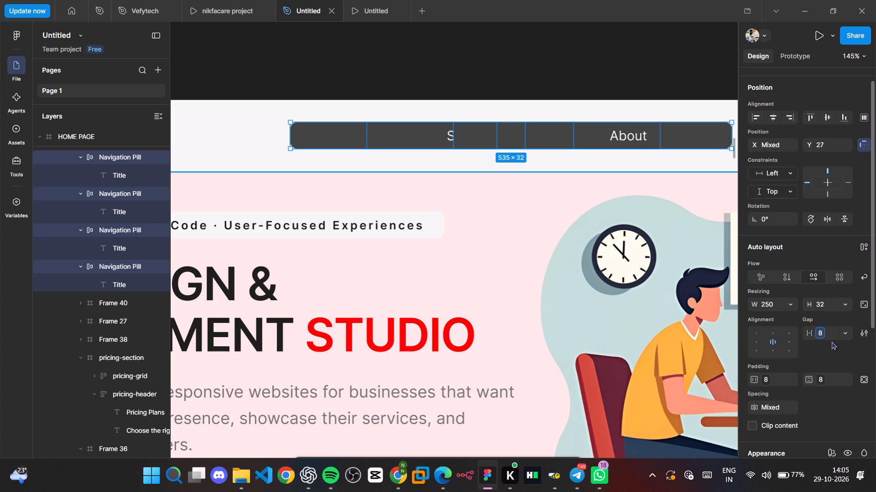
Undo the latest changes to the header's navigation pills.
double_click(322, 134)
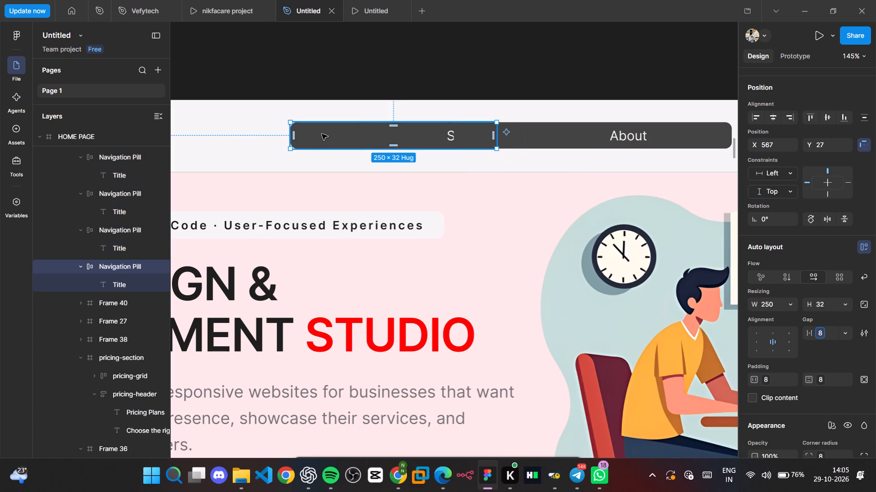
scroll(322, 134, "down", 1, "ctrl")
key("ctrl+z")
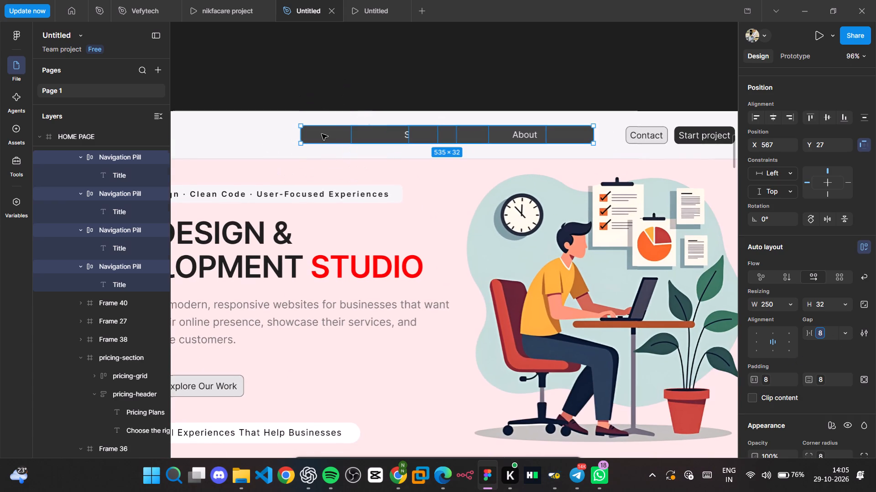
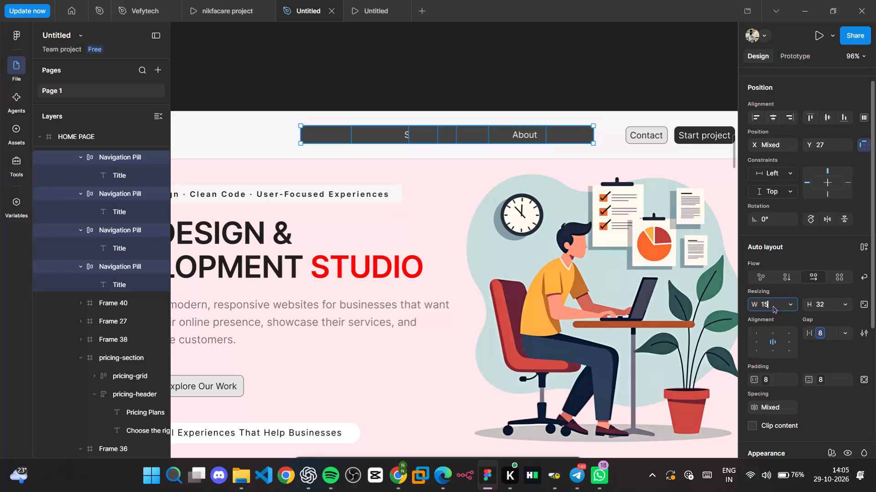
Set the width of all four navigation pills to 150 px.
key("Return")
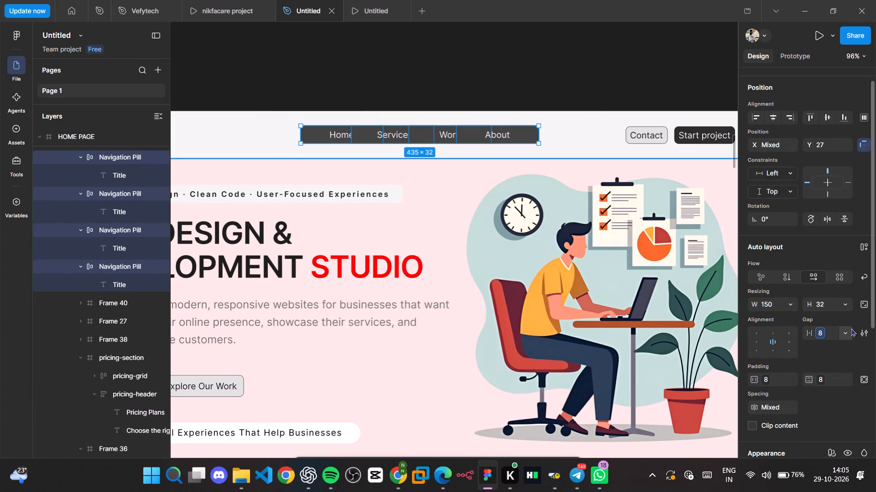
Increase the auto layout gap inside the four navigation pills to 99.
left_click_drag(806, 330, 448, 255)
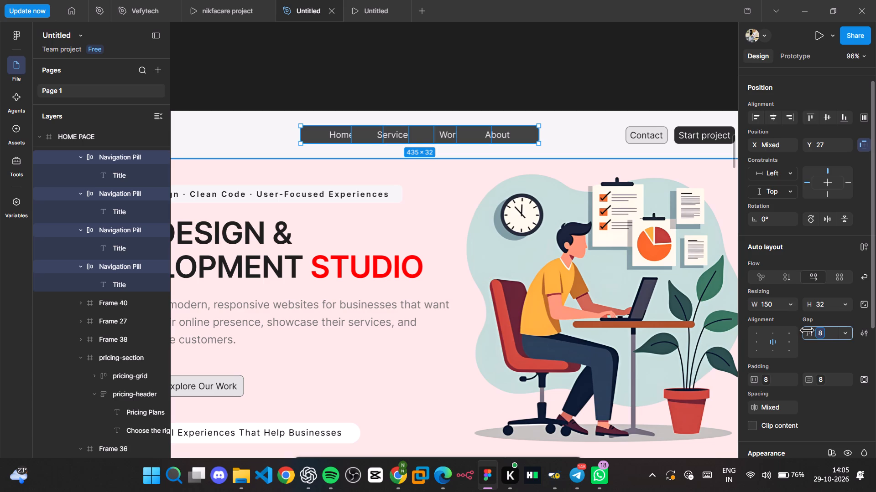
left_click_drag(448, 255, 542, 243)
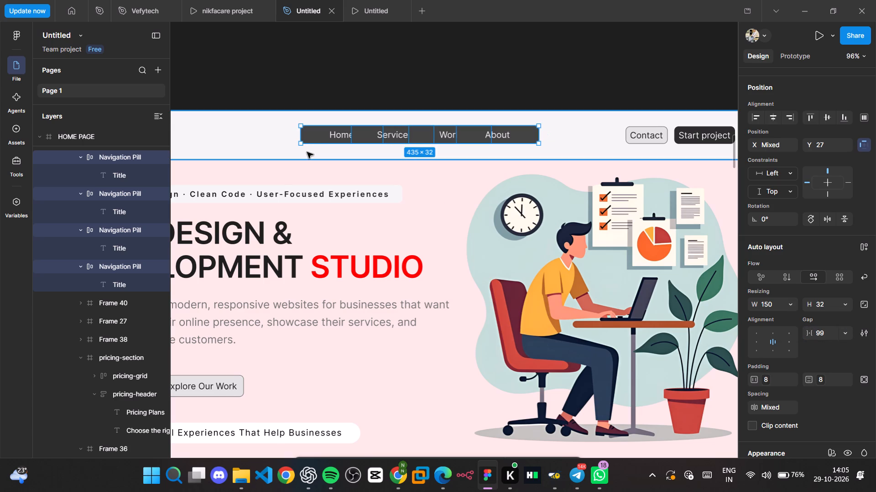
Move the four navigation pills together about 110 px left along the header.
key("shift+Left")
key("shift+Left")
key("shift+Left")
key("shift+Left")
key("shift+Left")
key("shift+Left")
key("shift+Left")
key("shift+Left")
key("shift+Left")
key("shift+Left")
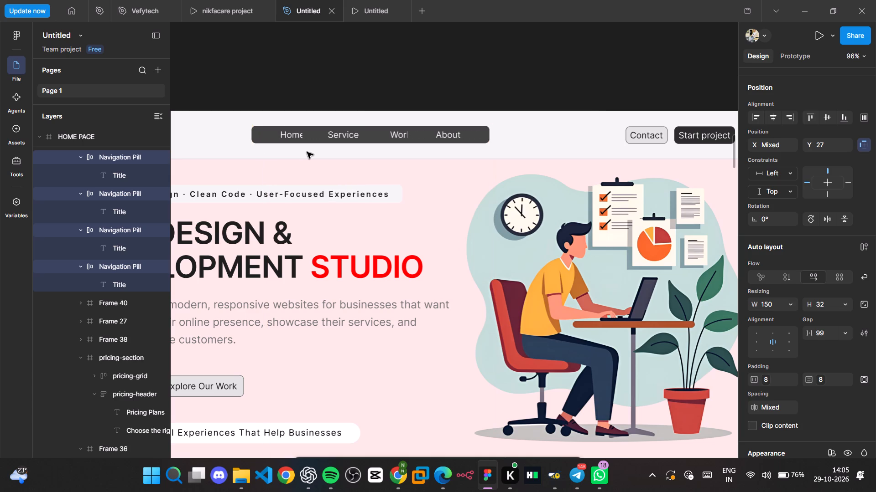
key("shift+Left")
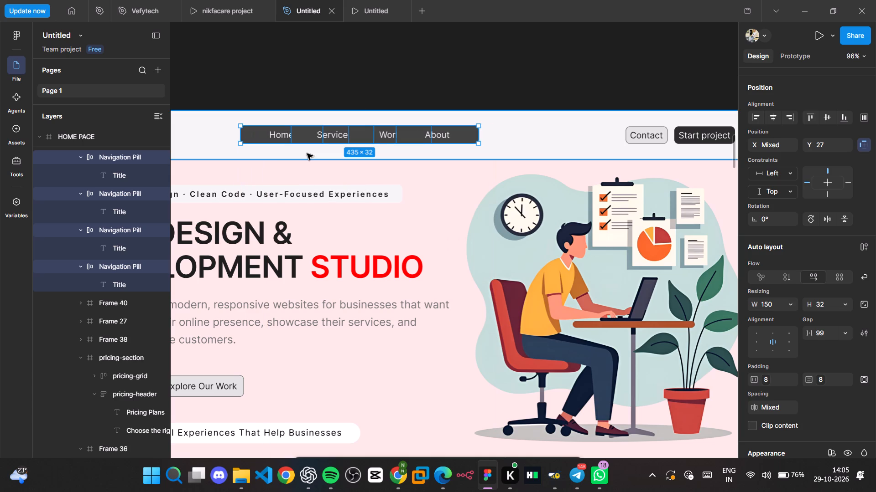
Spread the overlapping navigation pills apart and set the spacing between them to 10 px.
scroll(812, 376, "down", 1)
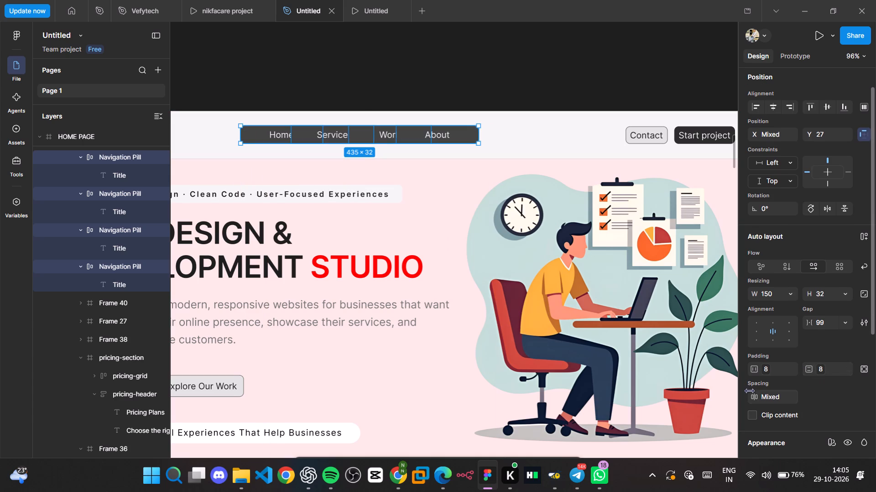
left_click_drag(753, 396, 490, 258)
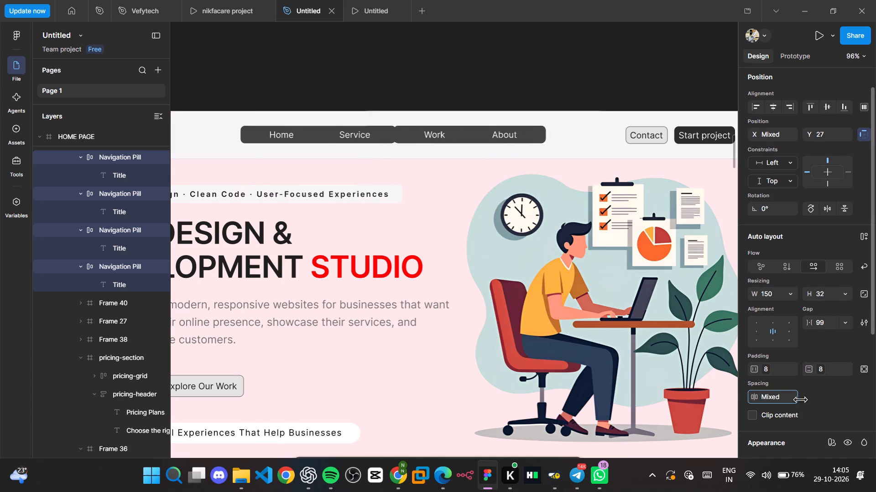
left_click_drag(490, 258, 521, 256)
left_click(769, 398)
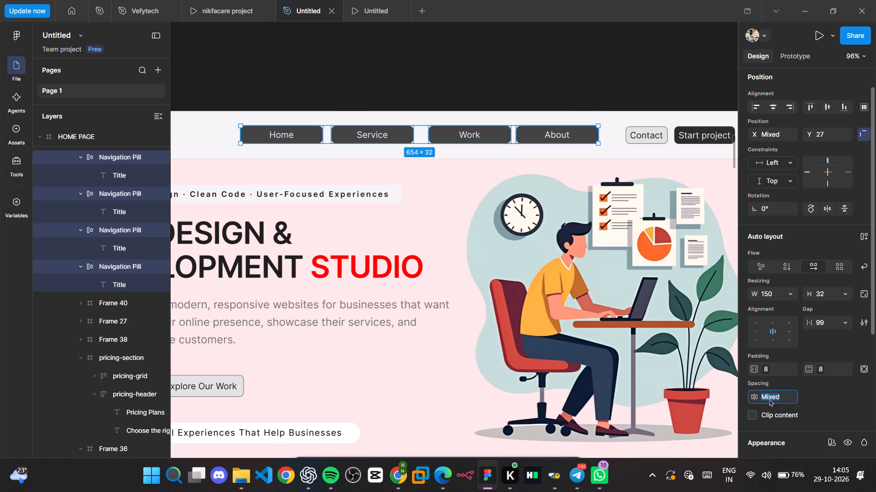
type("10")
key("Return")
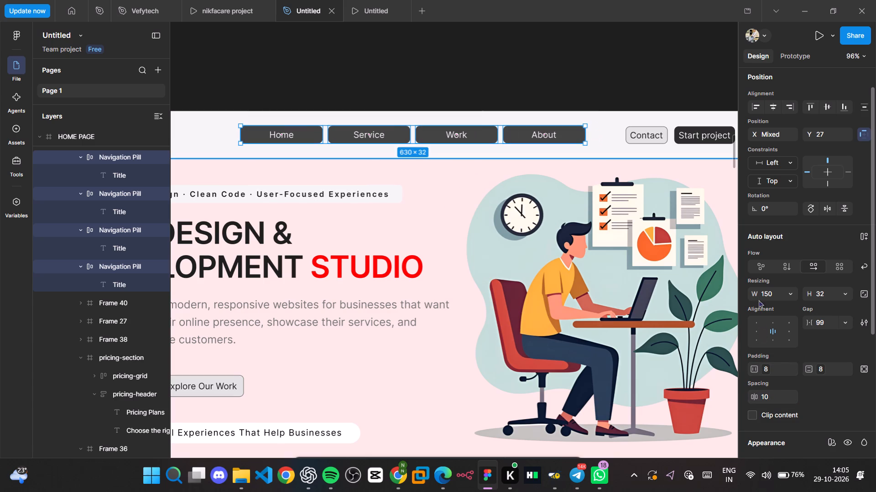
Set the width of all four navigation pills to 120 px.
left_click(770, 294)
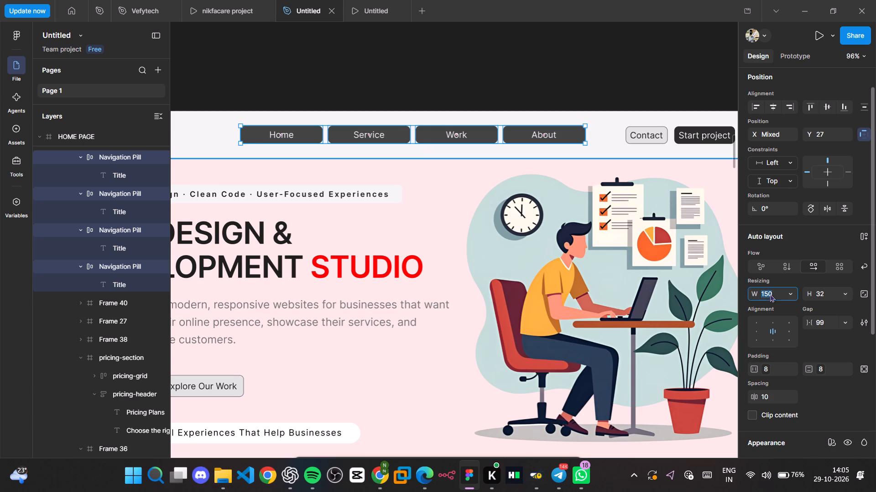
key("1")
type("20")
key("Return")
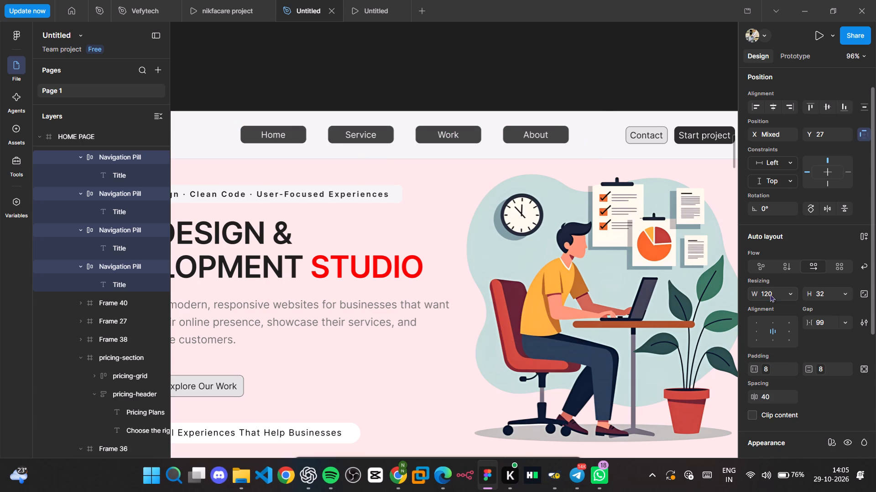
Set the corner radius of all four navigation pills to 6.
scroll(824, 329, "down", 1)
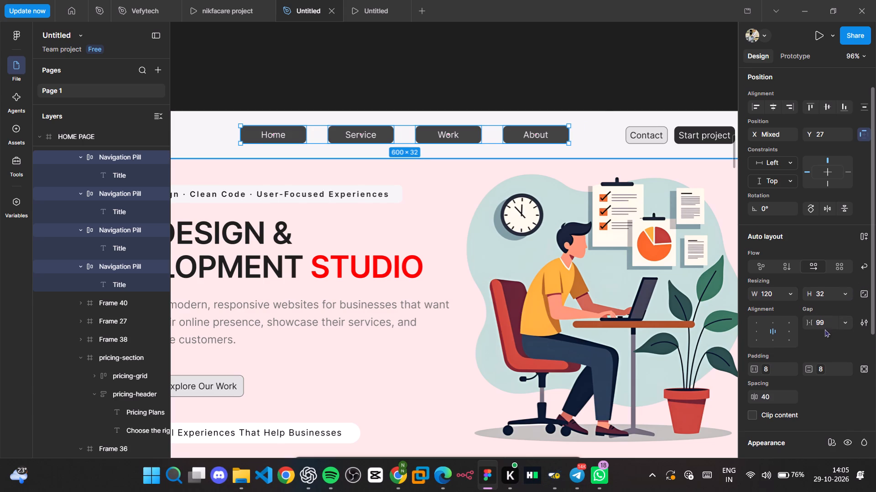
scroll(824, 329, "down", 2)
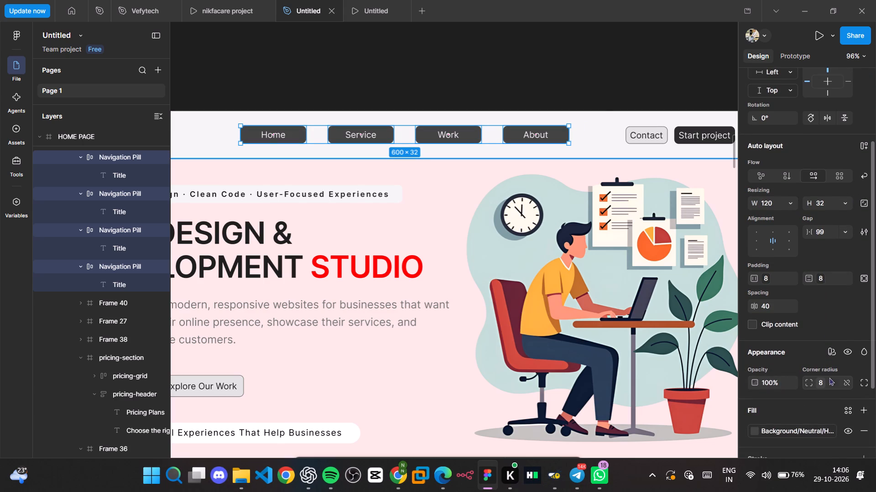
left_click(829, 377)
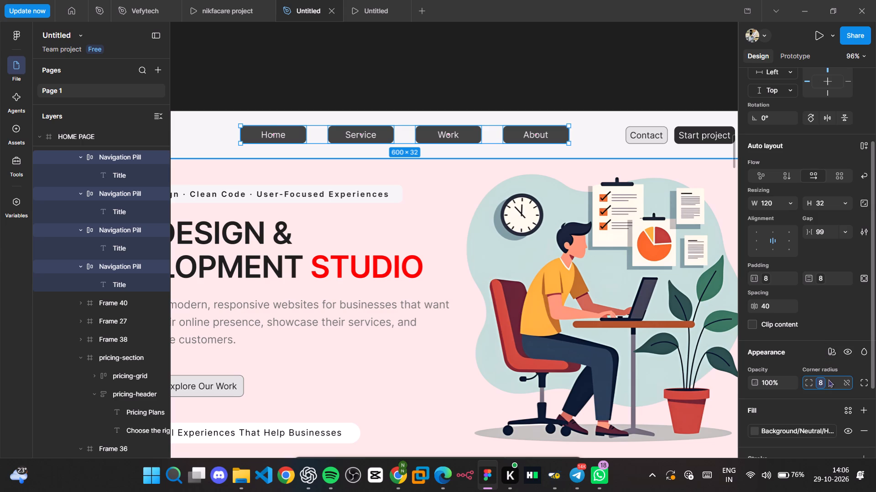
left_click(828, 379)
key("6")
key("BackSpace")
key("BackSpace")
key("BackSpace")
key("6")
key("Return")
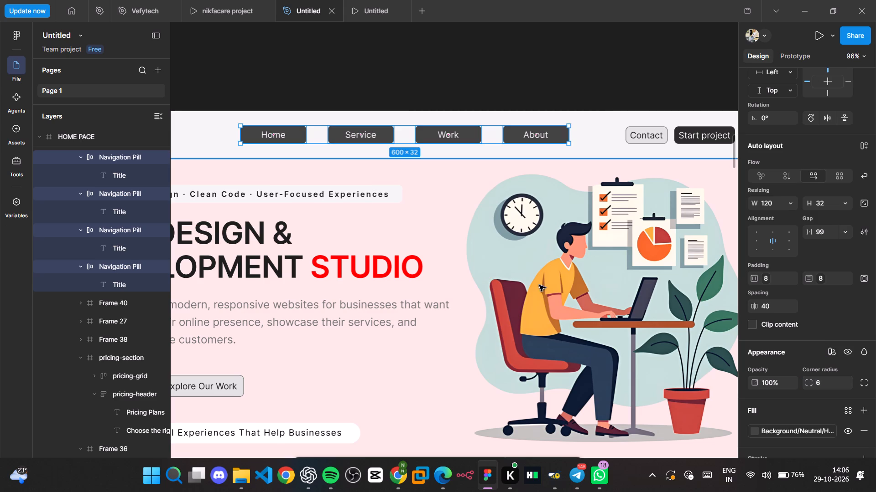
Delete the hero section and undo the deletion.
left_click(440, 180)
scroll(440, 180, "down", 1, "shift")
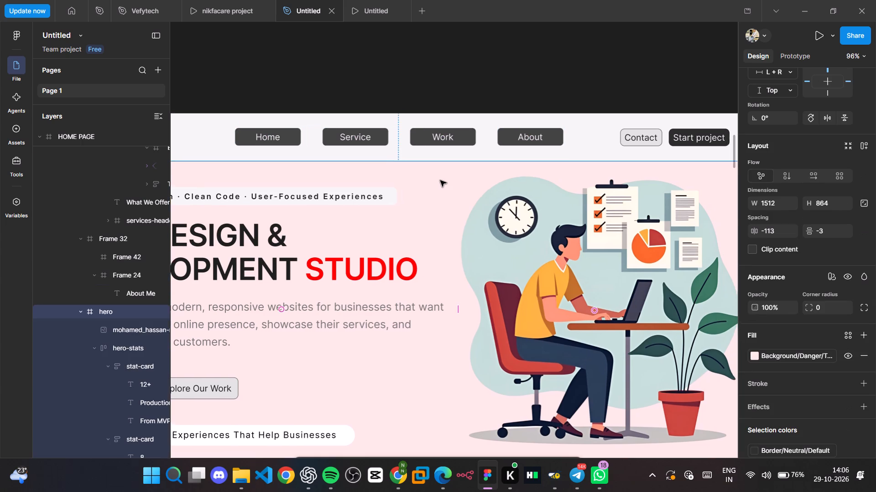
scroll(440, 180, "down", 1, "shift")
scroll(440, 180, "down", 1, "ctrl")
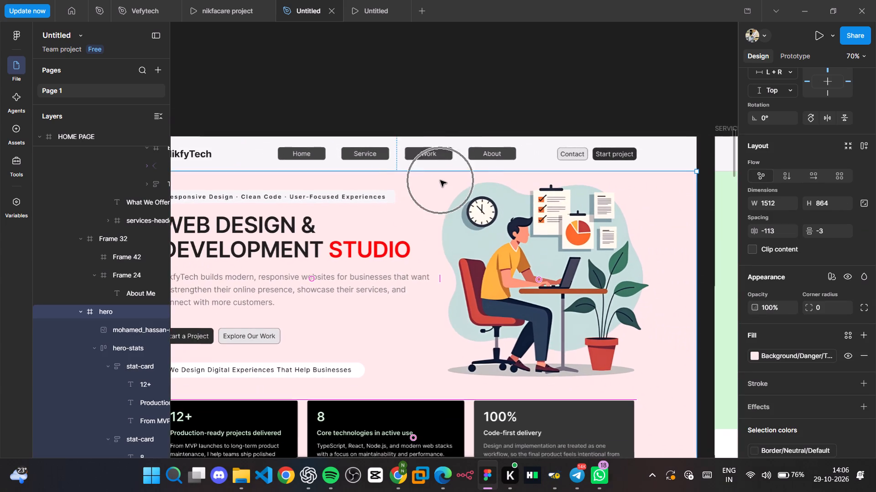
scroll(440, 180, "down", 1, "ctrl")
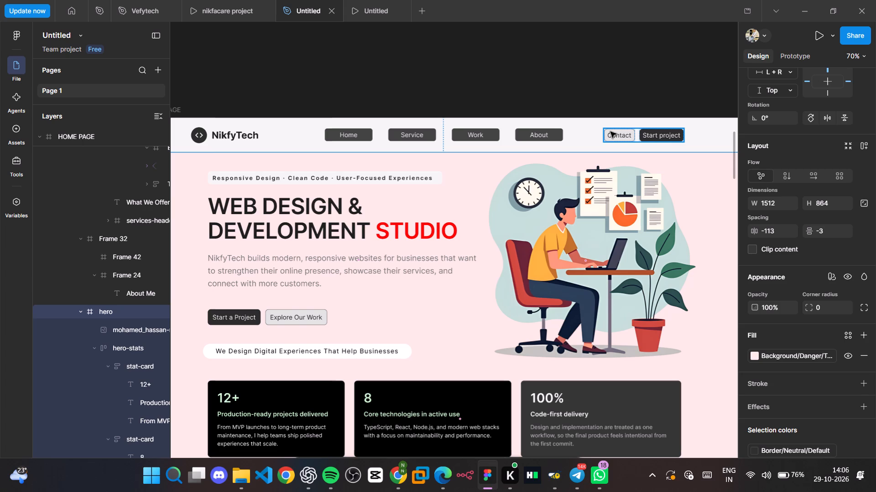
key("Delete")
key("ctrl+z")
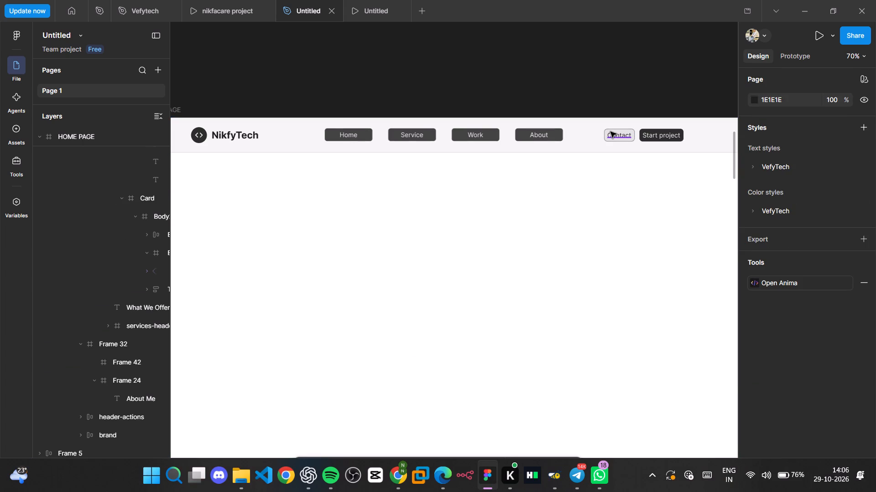
Delete the header-actions group containing the Contact and Start project buttons.
left_click(615, 132)
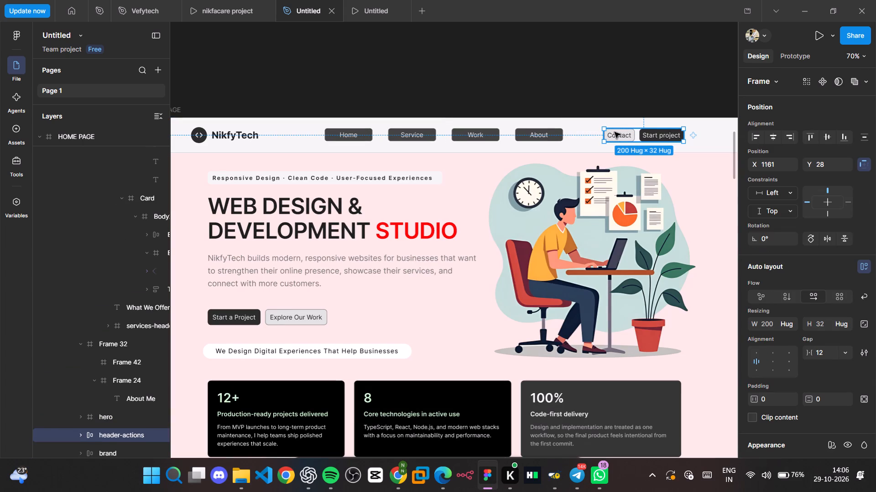
key("Delete")
Move the Home, Service, Work and About navigation pills together about 335 px right, toward the header's right end.
scroll(615, 132, "left", 1)
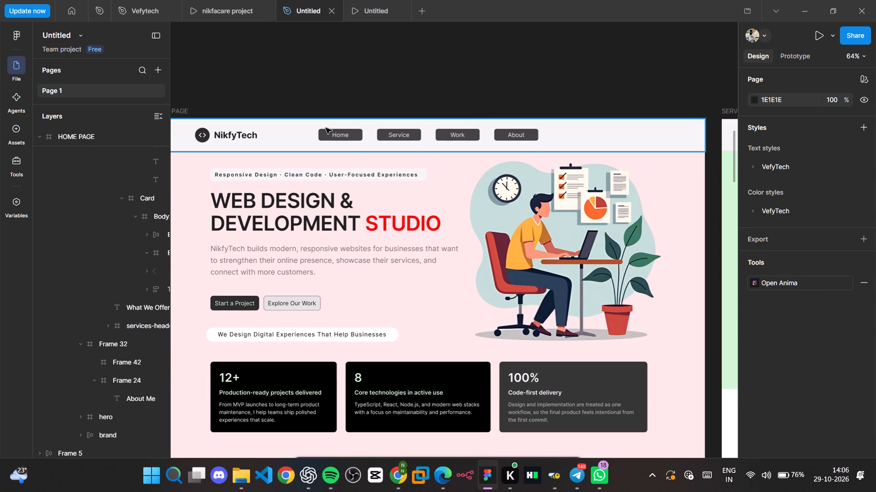
left_click(354, 136)
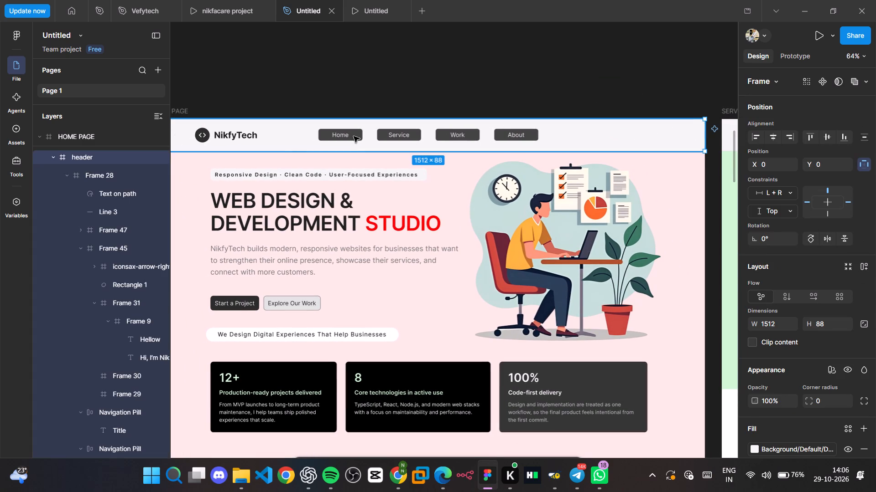
double_click(354, 136)
double_click(354, 136)
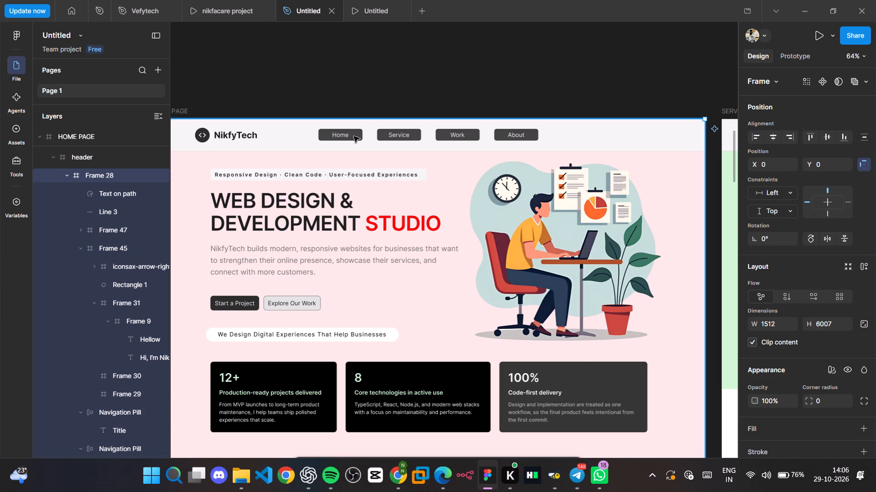
left_click(403, 135, "shift")
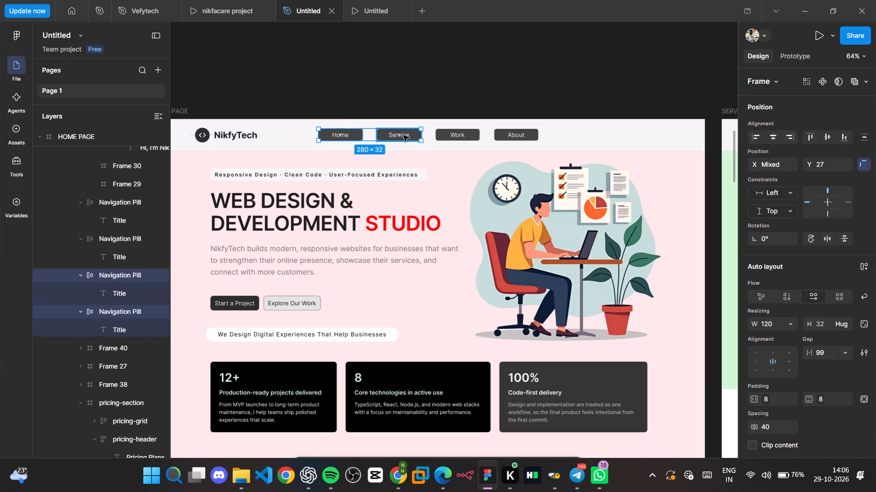
left_click(451, 137, "shift")
left_click(506, 138, "shift")
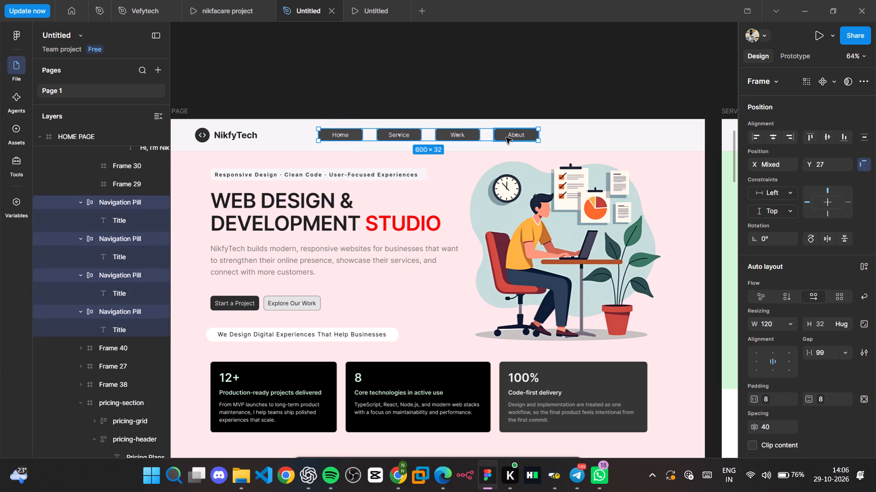
key("shift+Right")
key("shift+Right")
key("shift+Right")
key("shift+Right")
key("shift+Right")
key("shift+Right")
key("shift+Right")
key("shift+Right")
key("shift+Right")
key("shift+Right")
key("shift+Right")
key("shift+Right")
key("shift+Right")
key("shift+Right")
key("shift+Right")
key("shift+Right")
key("shift+Right")
key("shift+Right")
key("shift+Right")
key("shift+Right")
key("shift+Right")
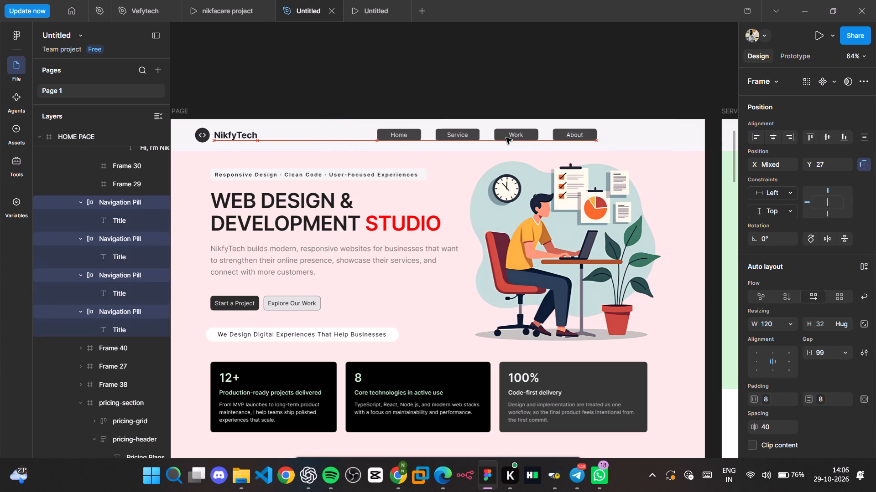
key("shift+Right")
key("shift+Right")
key("shift+Right")
key("shift+Right")
key("shift+Right")
key("shift+Right")
key("shift+Right")
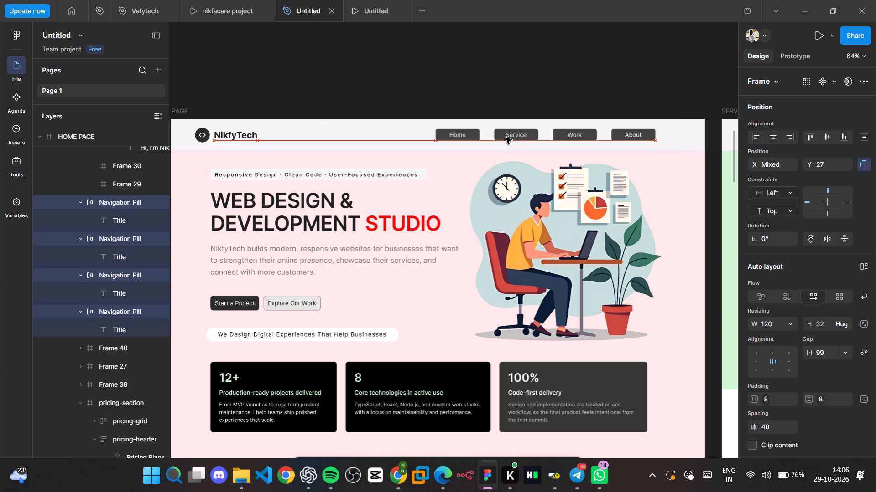
key("shift+Right")
key("Right")
key("Right")
key("Right")
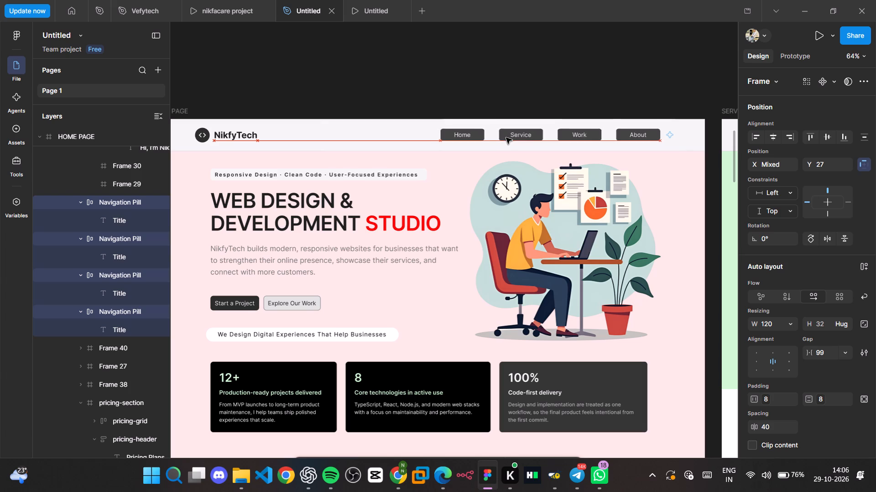
key("Right")
key("Right")
key("Right")
key("Right")
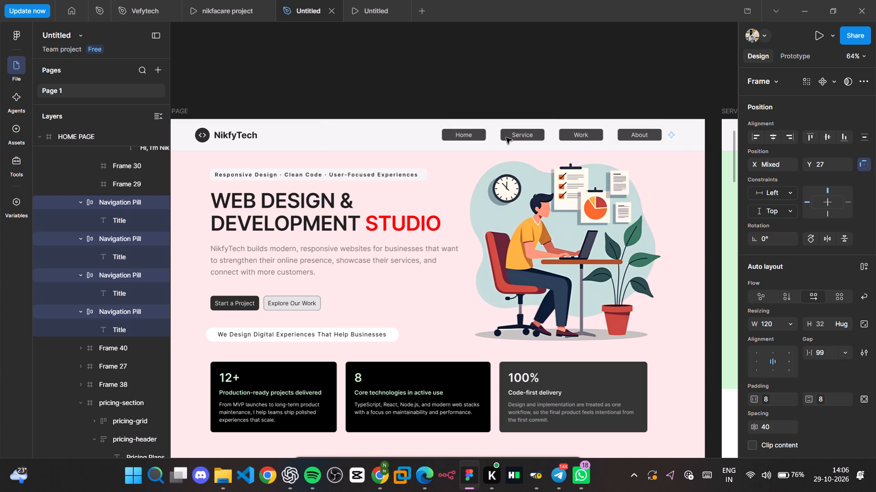
Reorder the header navigation pills so that About sits between Home and Service.
scroll(575, 143, "up", 1, "shift")
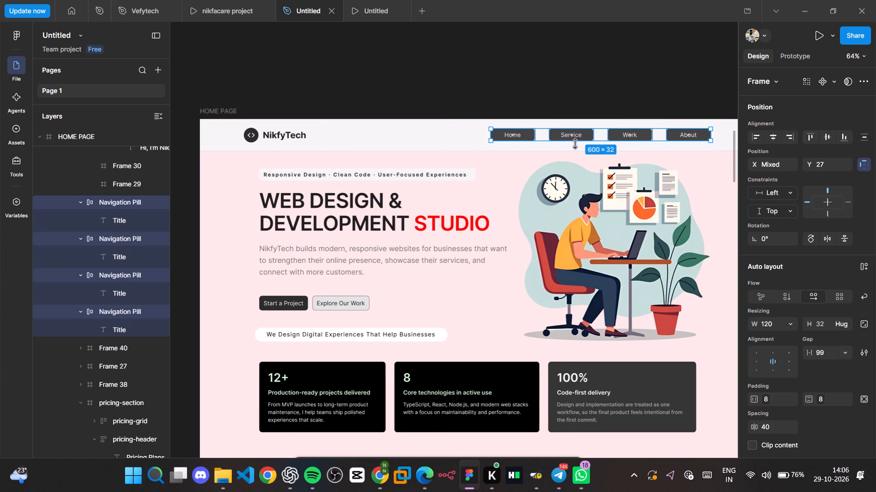
scroll(575, 143, "up", 2, "ctrl")
scroll(575, 143, "left", 2)
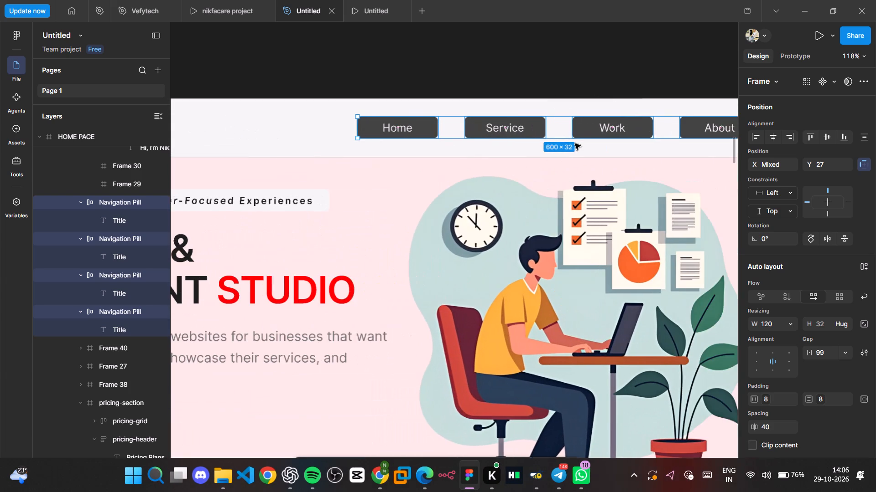
scroll(575, 143, "left", 1)
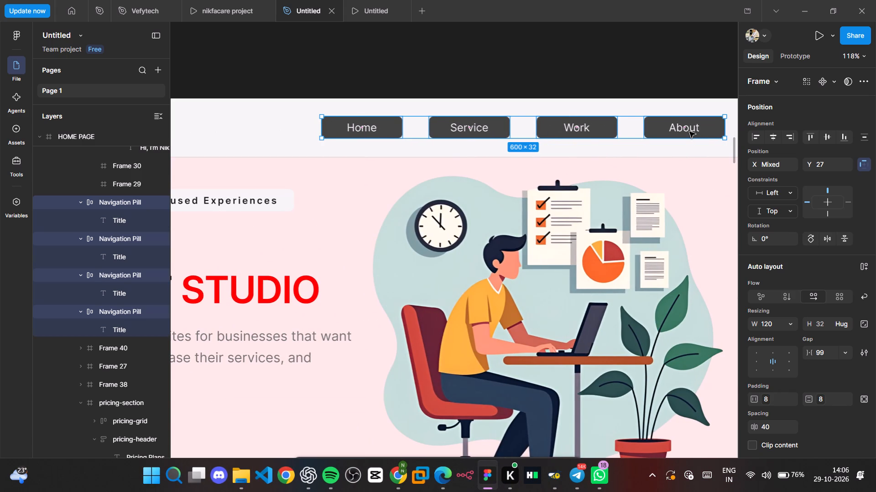
scroll(689, 132, "up", 1, "ctrl")
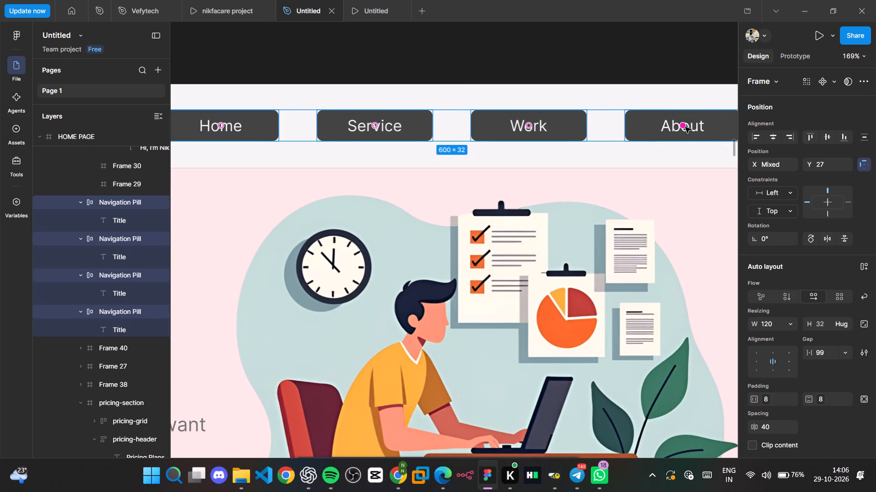
left_click_drag(685, 127, 537, 128)
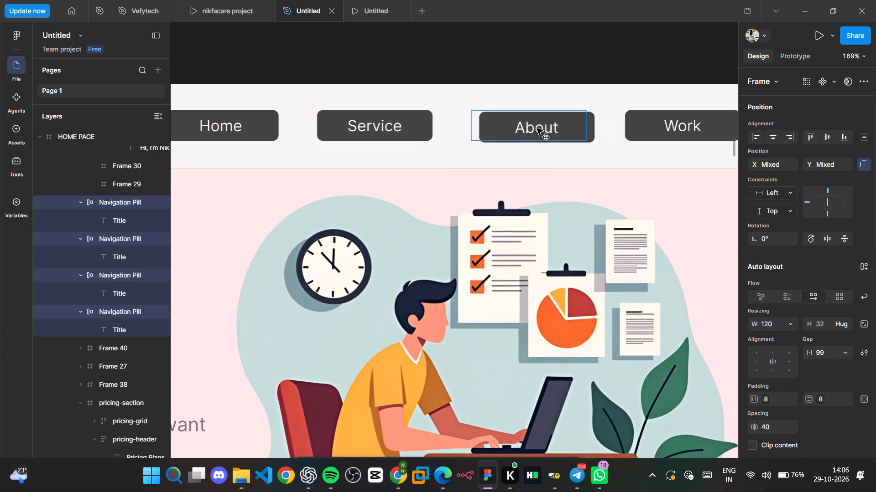
left_click_drag(537, 128, 400, 127)
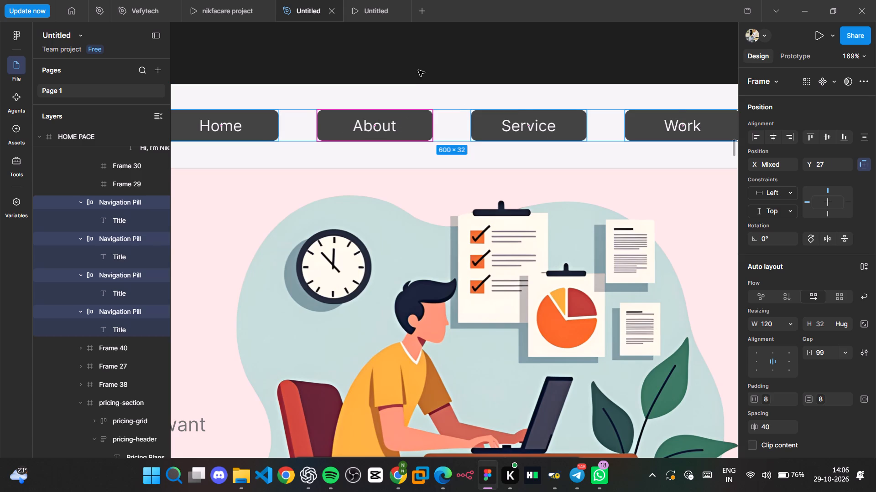
left_click(418, 69)
left_click(418, 69)
Detach the Home pill's fill from its color style and set the fill to 353535.
scroll(418, 69, "down", 1, "ctrl")
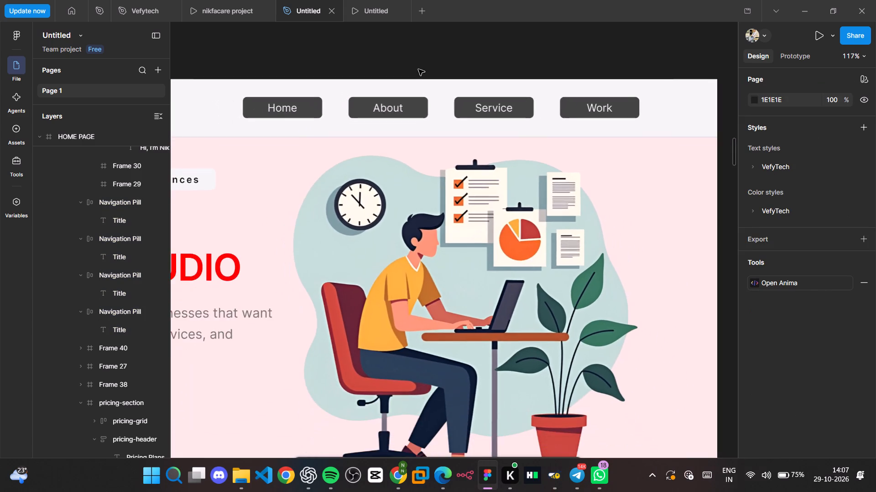
scroll(418, 69, "down", 1, "ctrl")
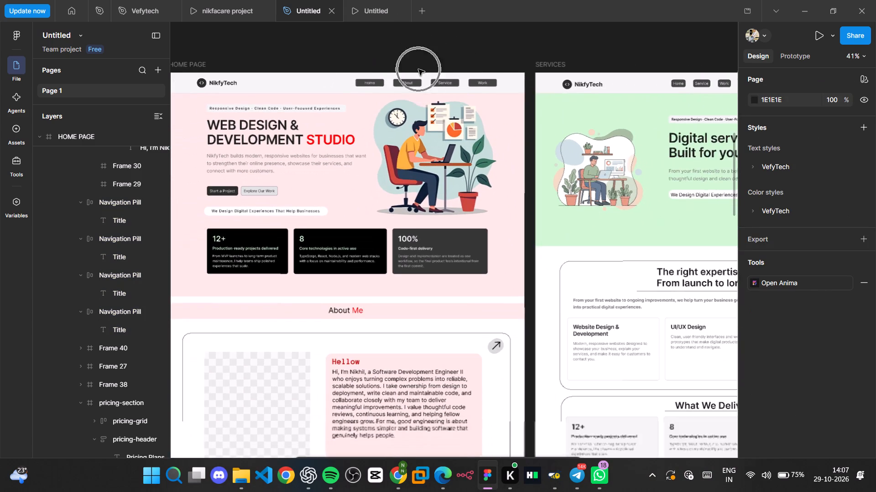
scroll(418, 69, "down", 1, "ctrl")
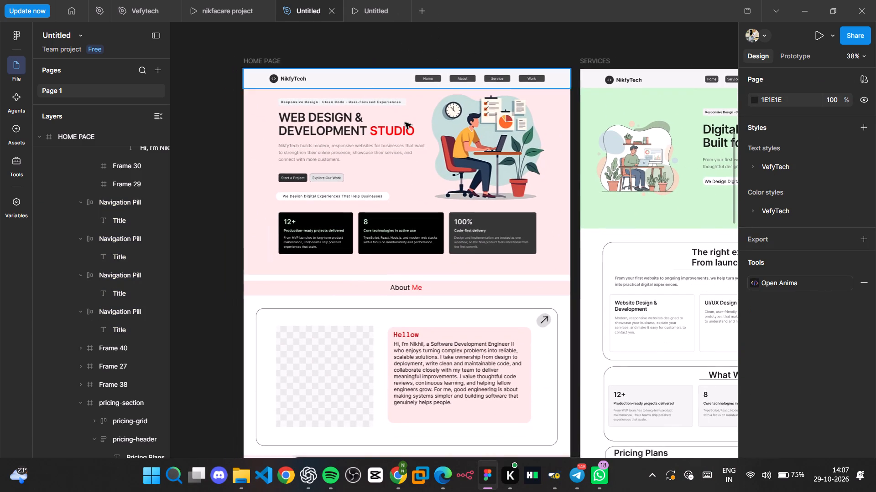
scroll(405, 123, "up", 1, "ctrl")
scroll(405, 123, "up", 1)
scroll(405, 123, "left", 1)
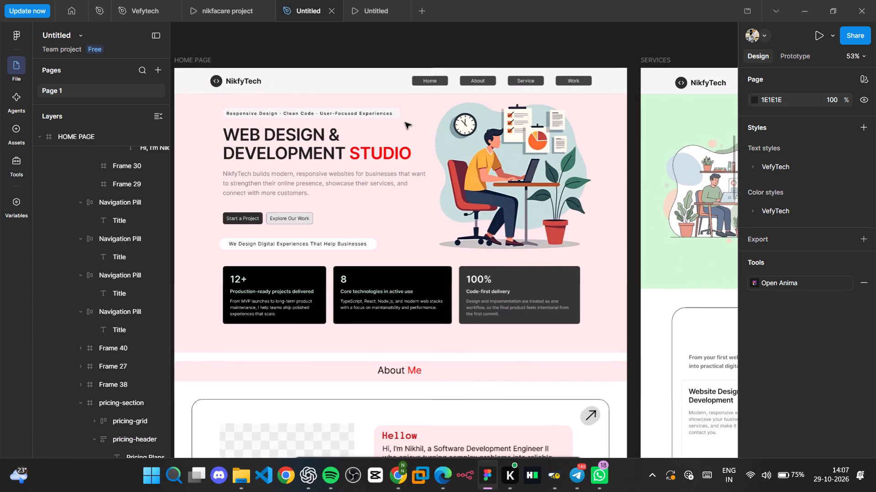
scroll(405, 123, "left", 1)
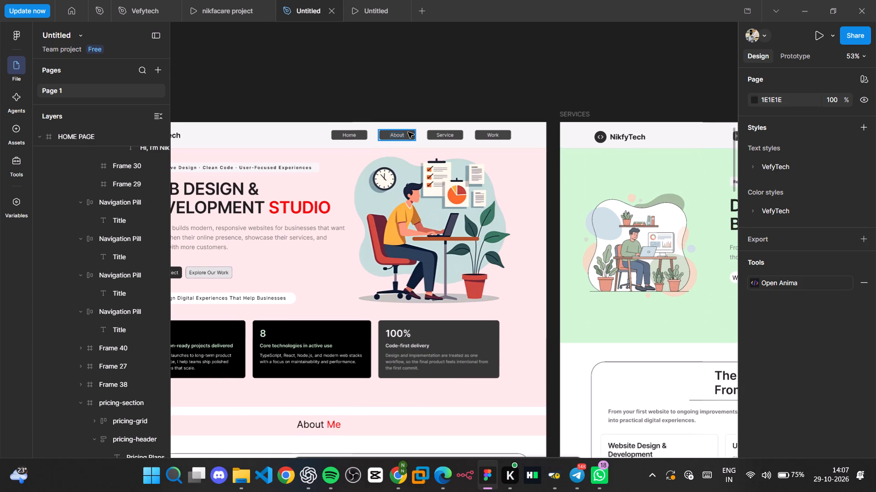
scroll(408, 132, "up", 2, "ctrl")
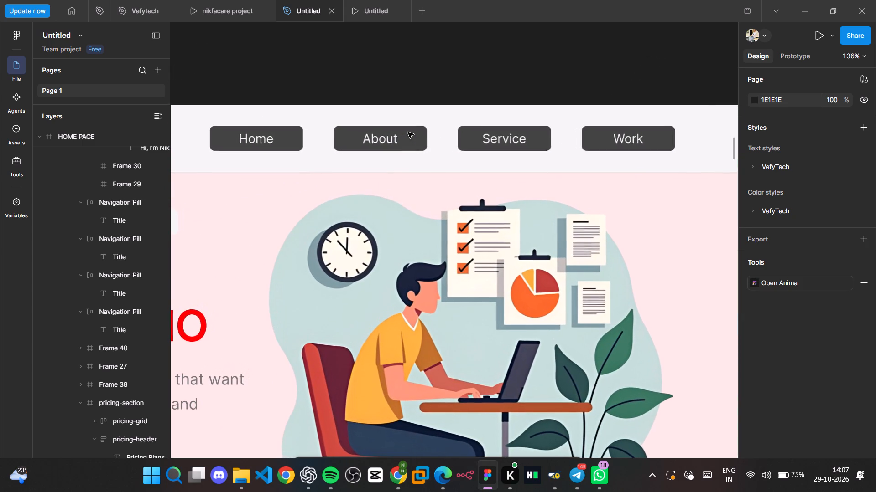
left_click(300, 133, "ctrl")
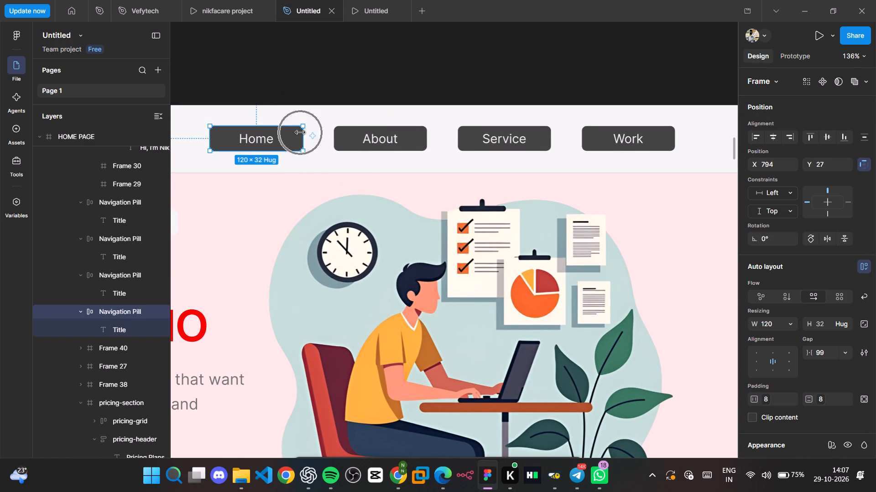
scroll(746, 316, "down", 1)
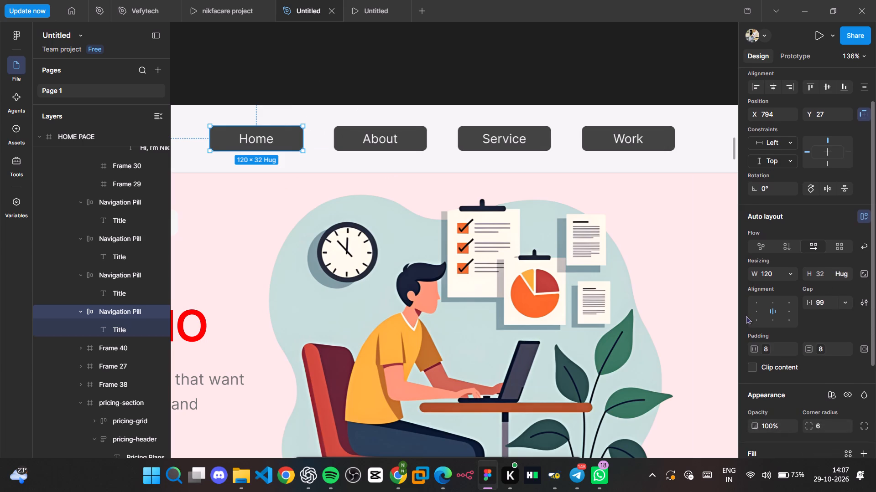
scroll(746, 316, "down", 2)
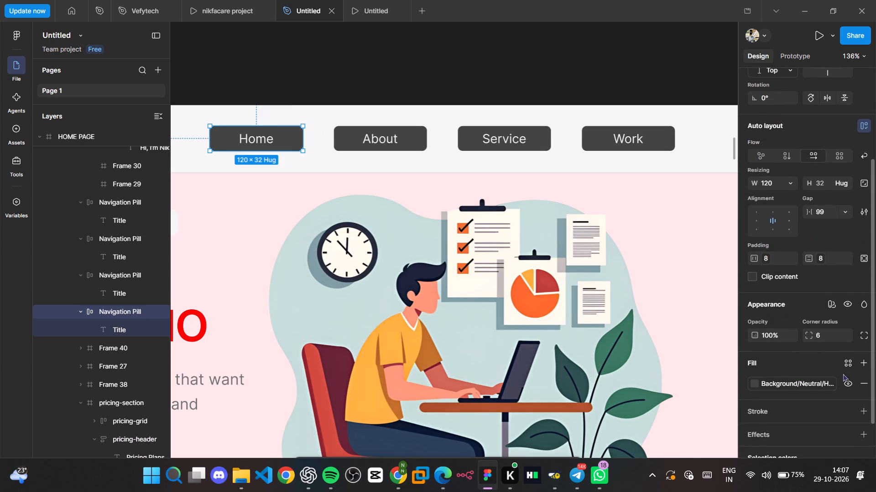
left_click(834, 384)
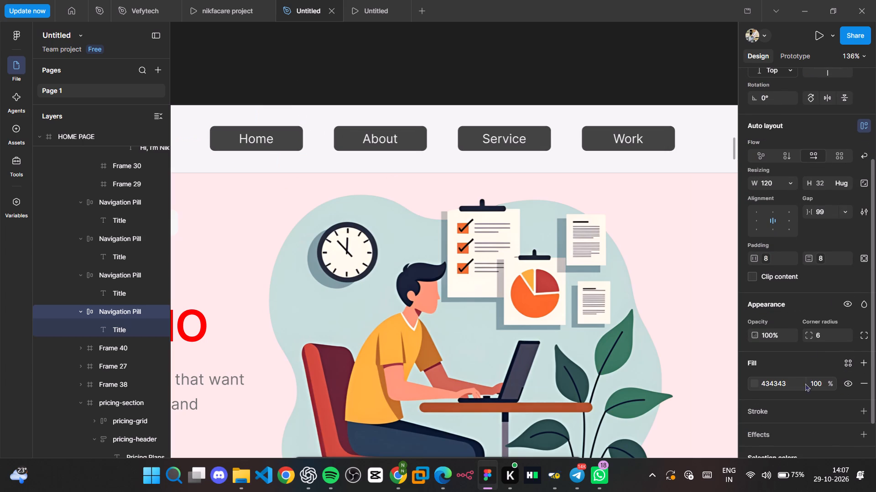
left_click(797, 383)
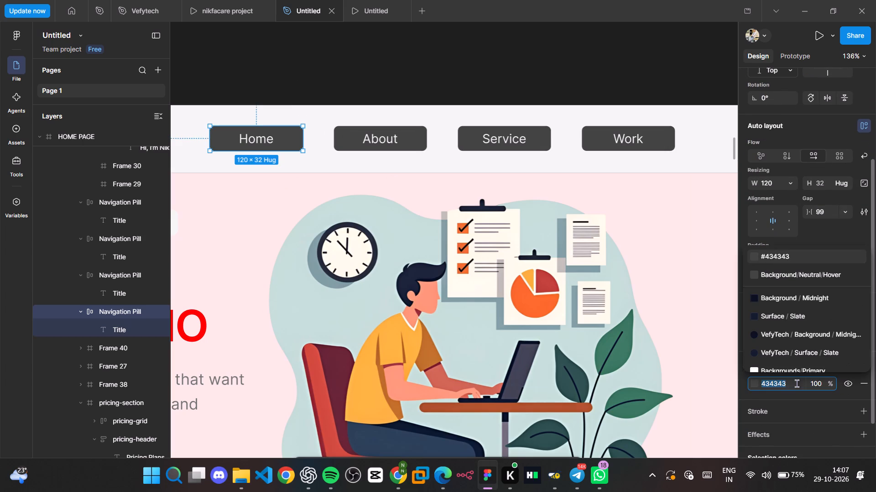
type("35")
key("Return")
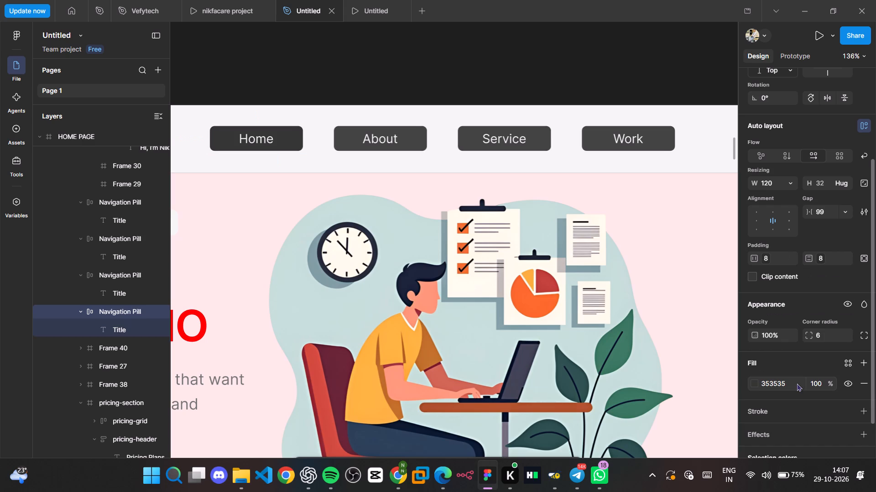
Detach the fill color style of the About, Service and Work pills together and set their fill to 353535.
left_click(351, 140, "ctrl")
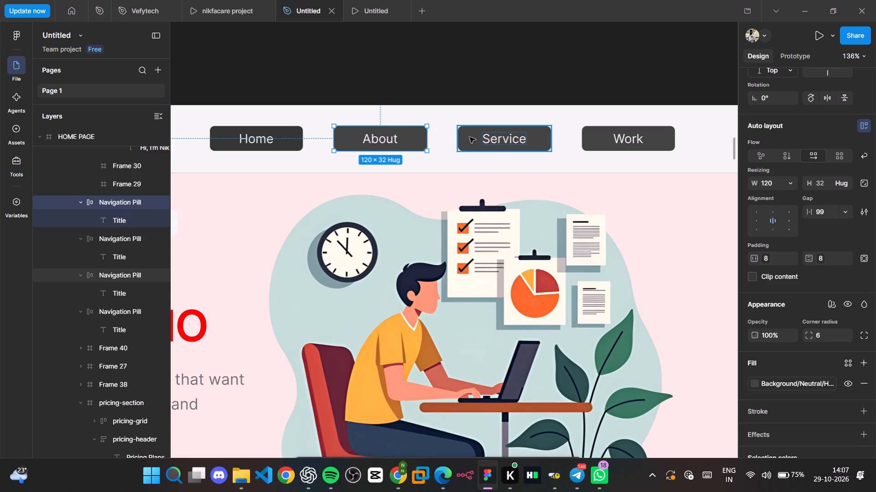
left_click(591, 140, "ctrl+shift")
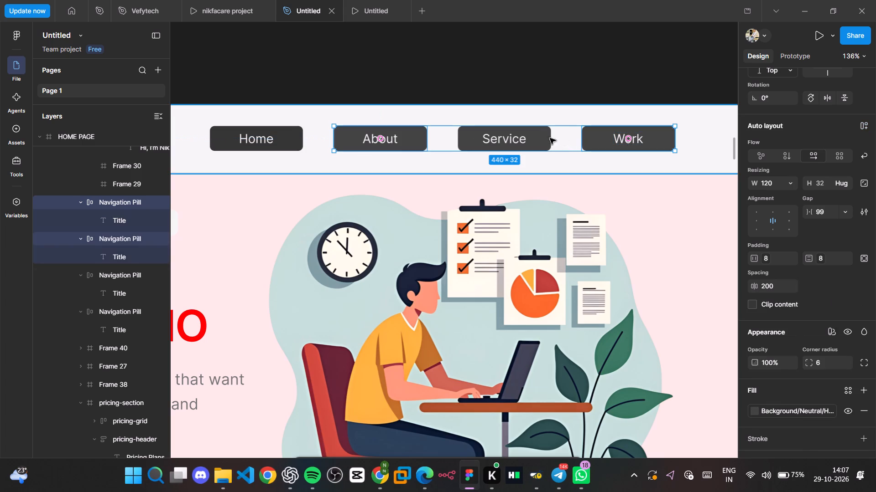
left_click(545, 139, "ctrl+shift")
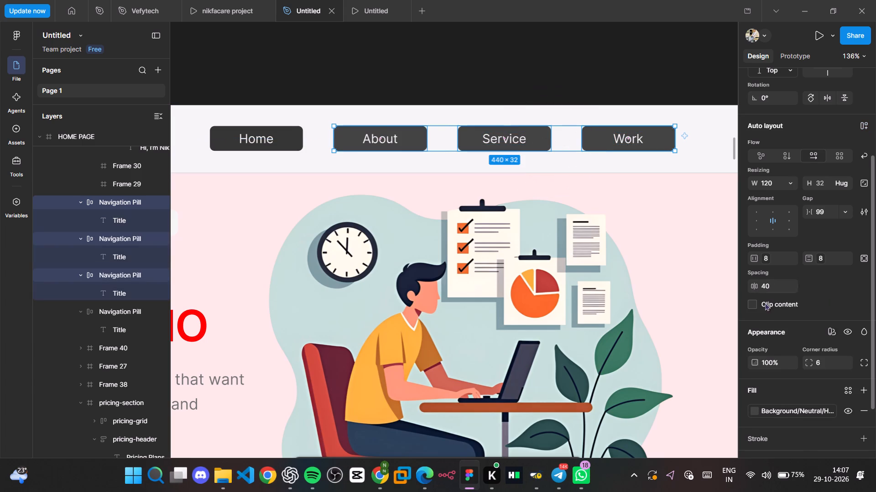
scroll(770, 343, "down", 1)
left_click(830, 377)
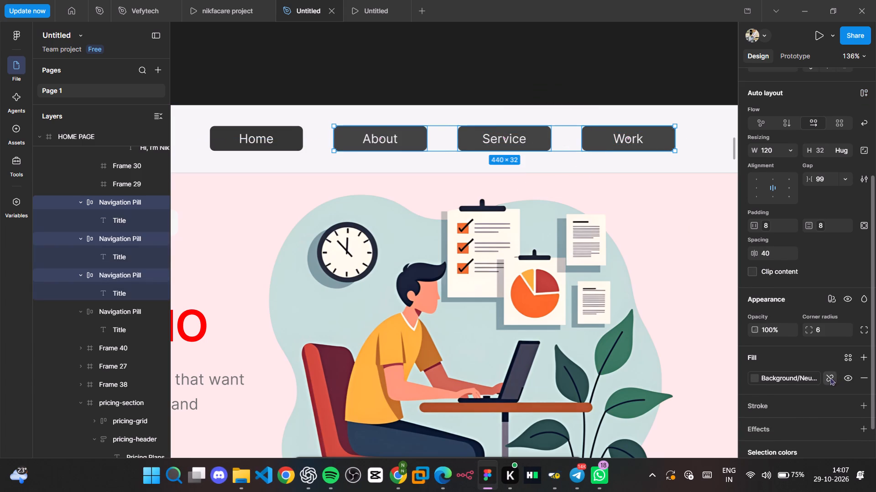
left_click(753, 378)
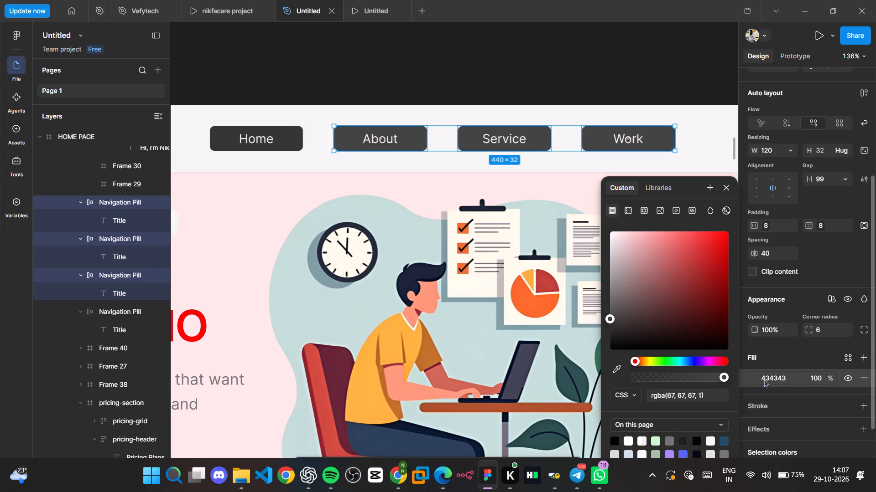
left_click(765, 378)
type("35")
key("Return")
right_click_drag(823, 292, 838, 292)
right_click_drag(819, 292, 734, 251)
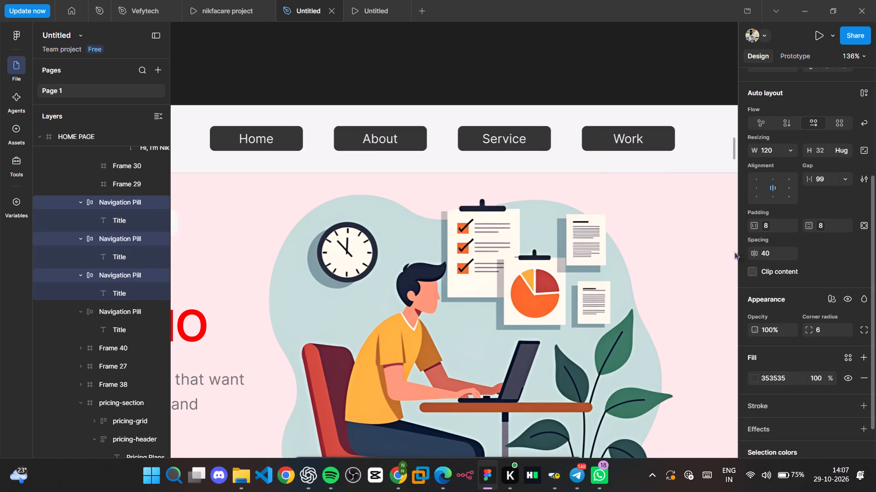
right_click_drag(734, 251, 714, 236)
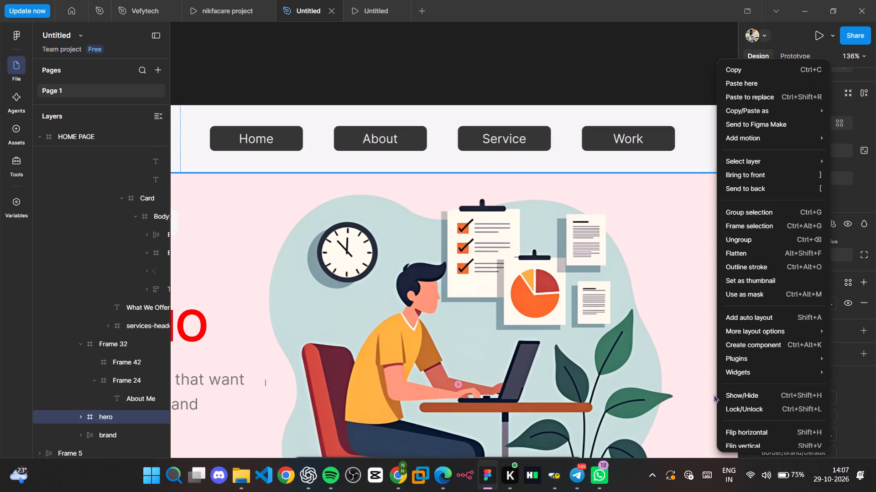
left_click(672, 62)
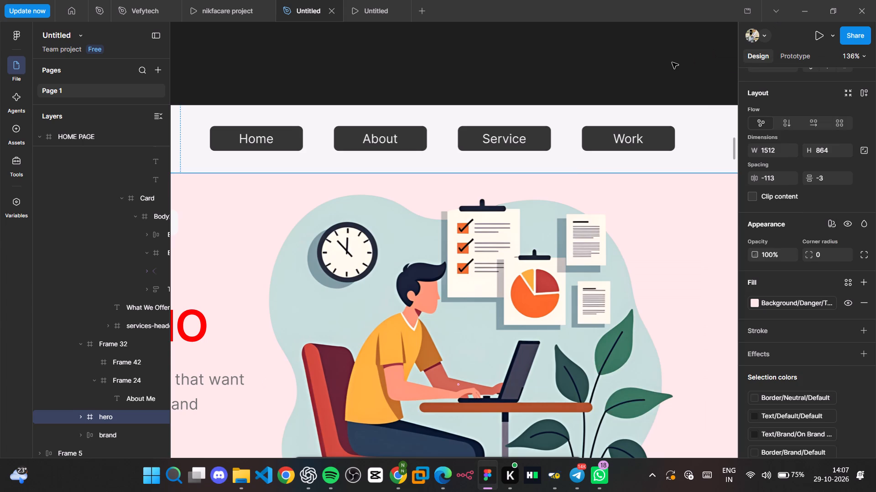
Delete the rounded card frame with the image placeholder and Hellow text below the home page's About Me heading.
scroll(672, 62, "left", 1)
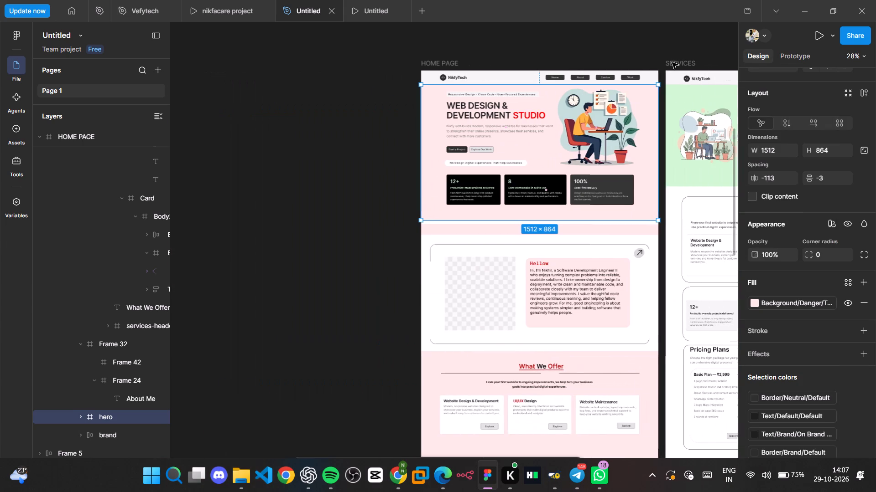
scroll(672, 62, "left", 1)
left_click(225, 197)
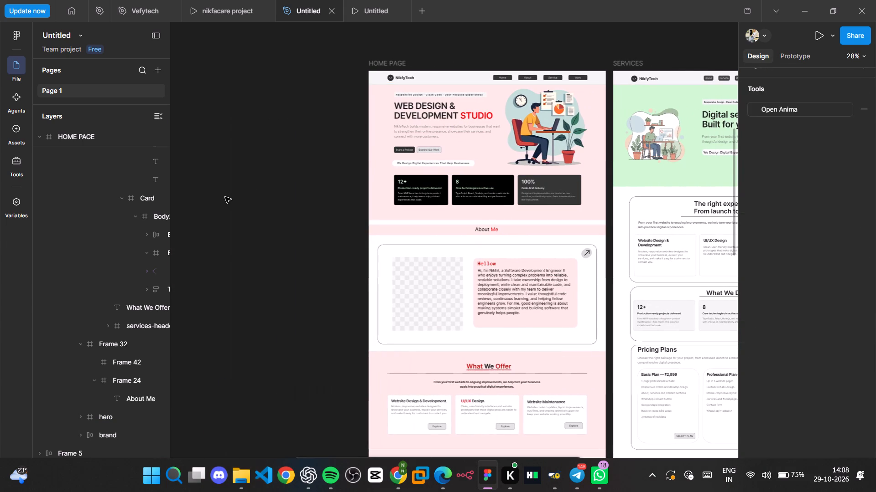
left_click(303, 166)
scroll(303, 166, "left", 1)
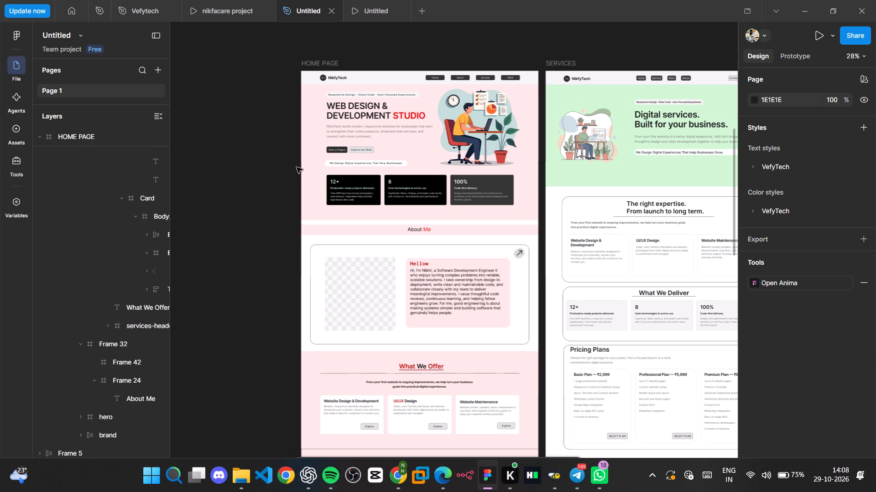
scroll(297, 167, "down", 1)
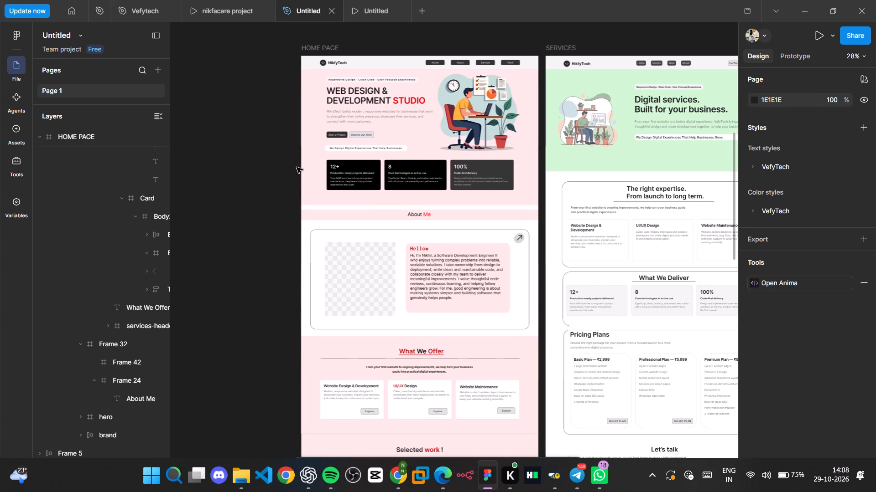
scroll(297, 167, "down", 2)
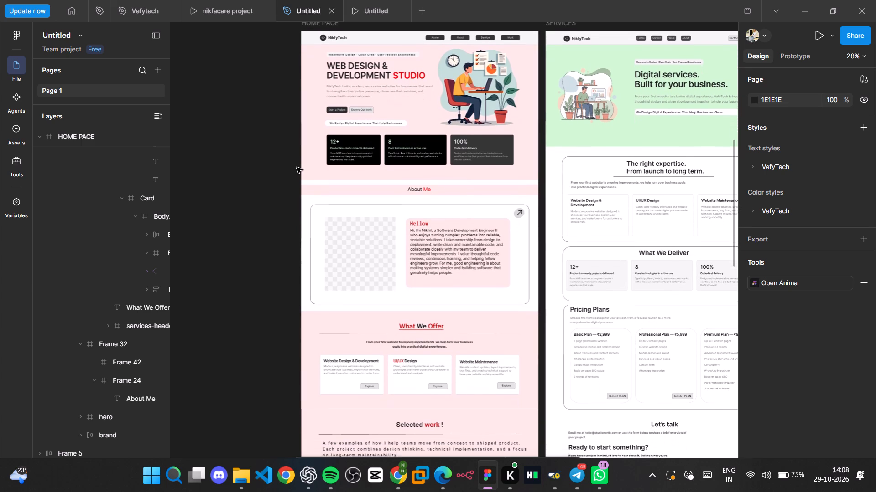
scroll(297, 167, "down", 1)
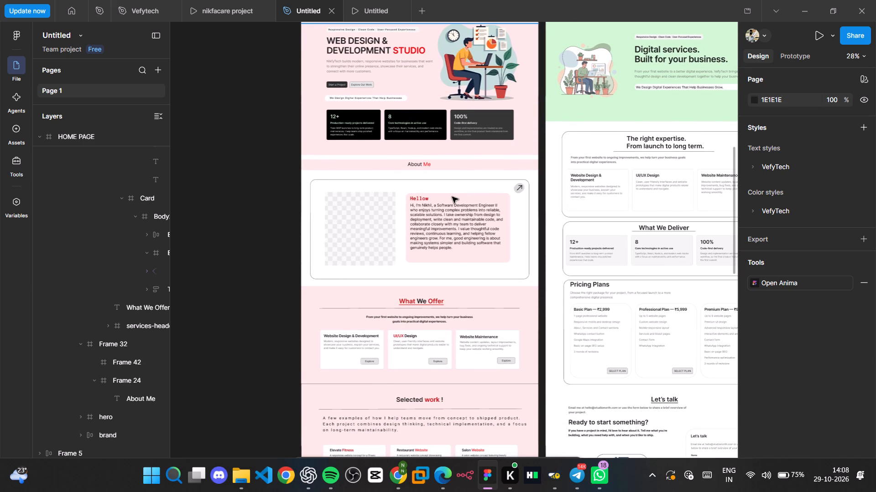
left_click(452, 197)
double_click(377, 181)
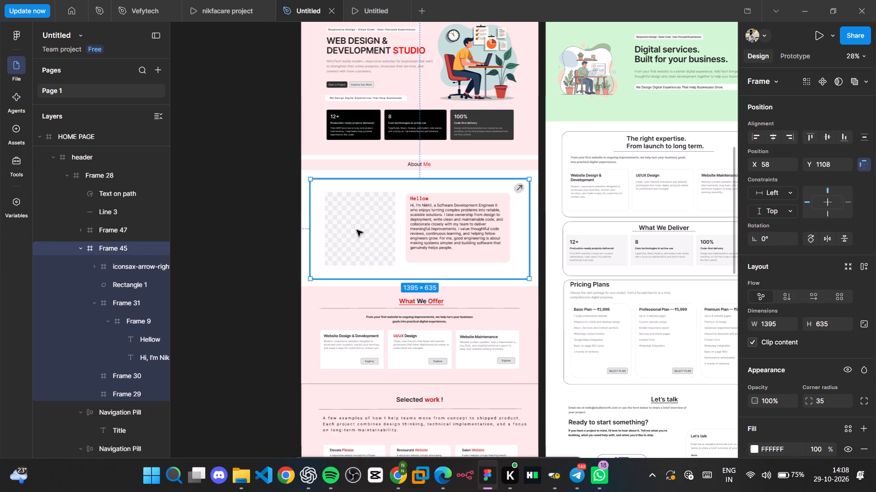
key("BackSpace")
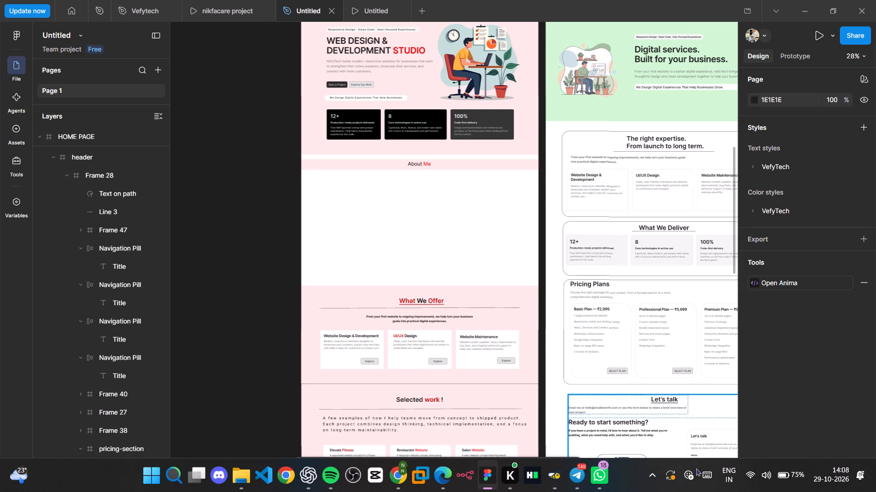
Switch to Chrome and search the web for "about me session" in a new tab.
left_click(400, 477)
right_click_drag(403, 116, 401, 133)
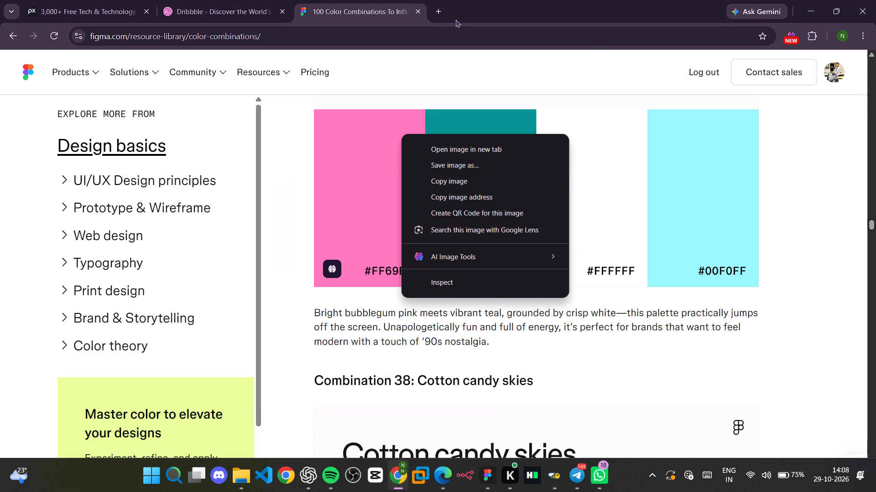
double_click(439, 11)
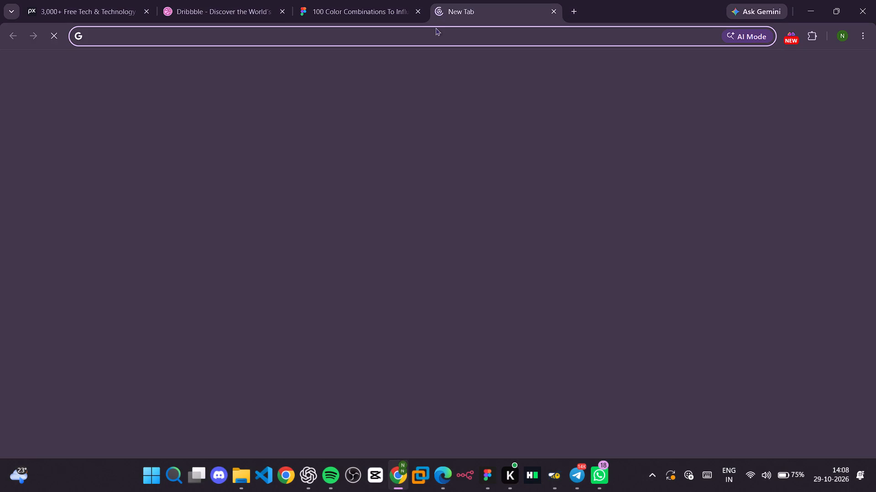
left_click(435, 27)
type("about")
key("space")
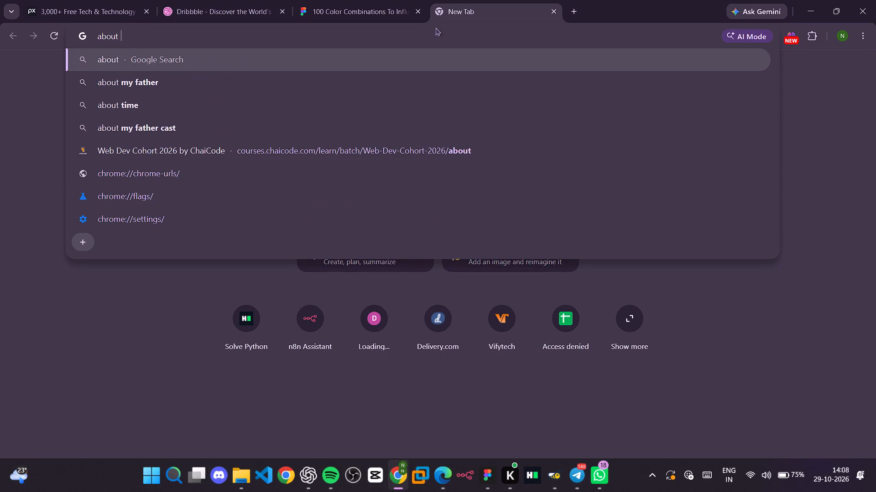
type("me")
key("space")
type("session")
key("Return")
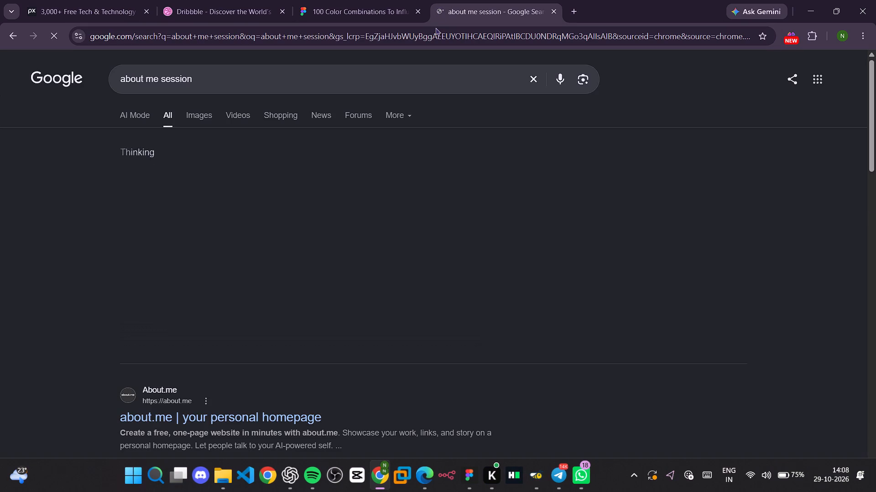
Open the about.me website from the search results and examine its page layout and sections for About Me ideas.
right_click(0, 0)
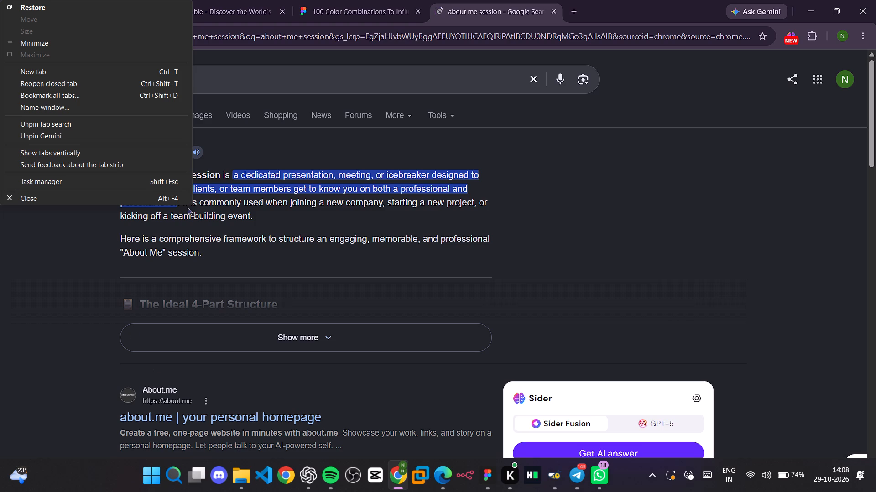
left_click(339, 256)
scroll(339, 256, "down", 2)
left_click(250, 302)
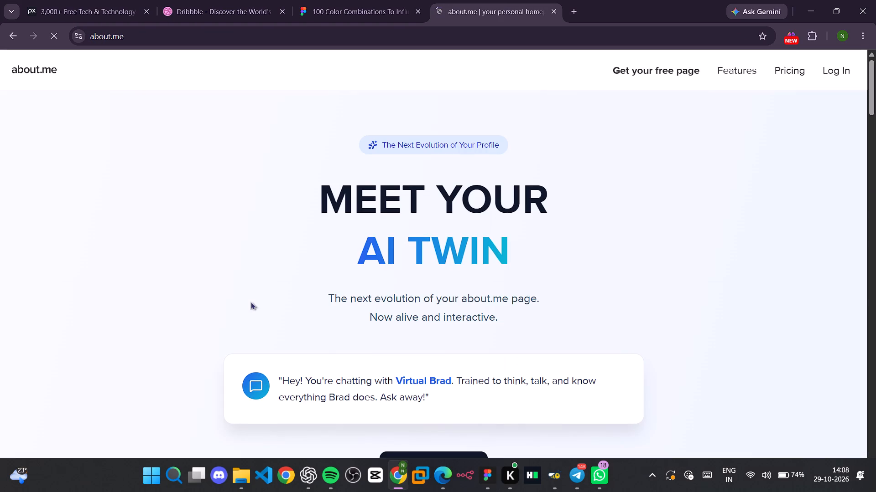
scroll(485, 384, "down", 4)
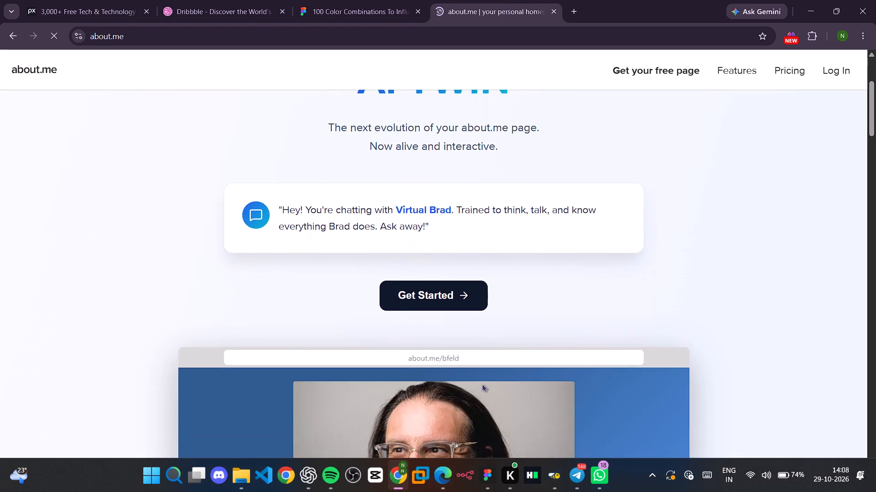
scroll(482, 384, "down", 5)
scroll(480, 389, "up", 2)
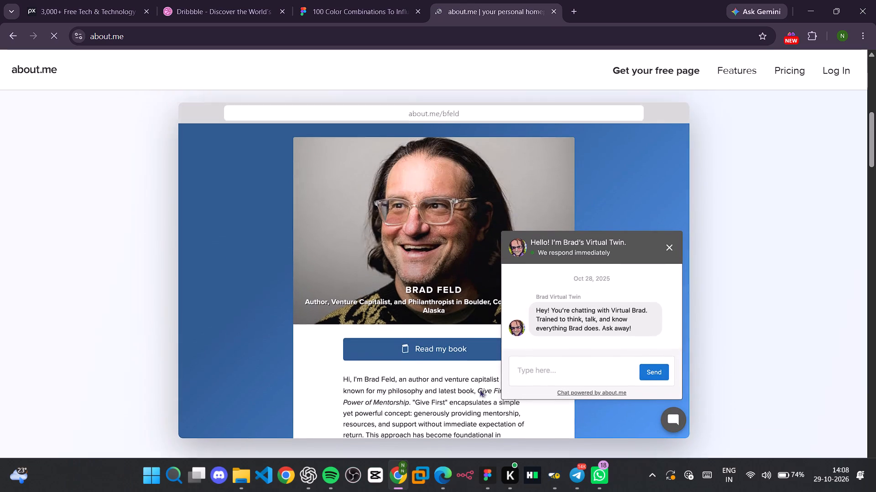
scroll(480, 389, "down", 1)
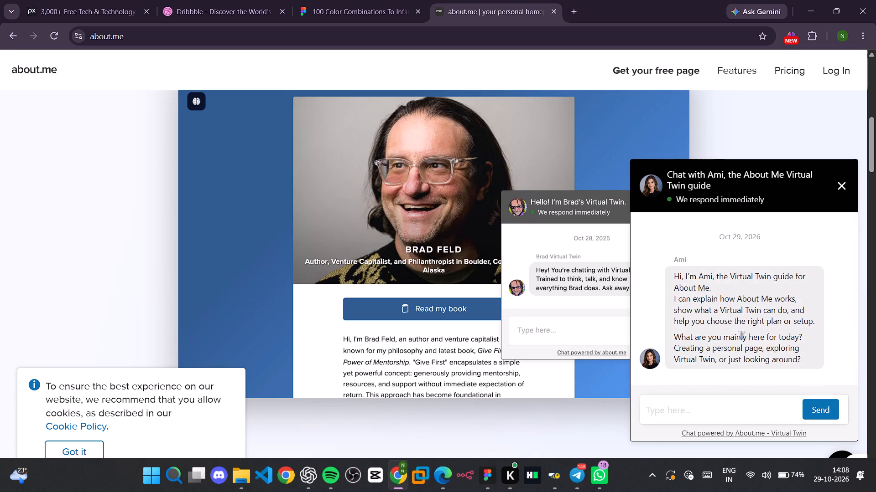
left_click(849, 188)
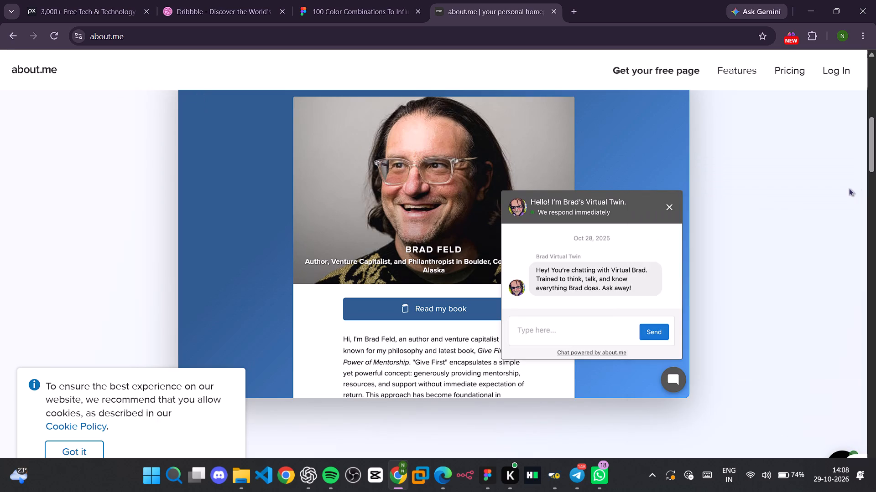
scroll(595, 285, "up", 3)
scroll(595, 285, "down", 2)
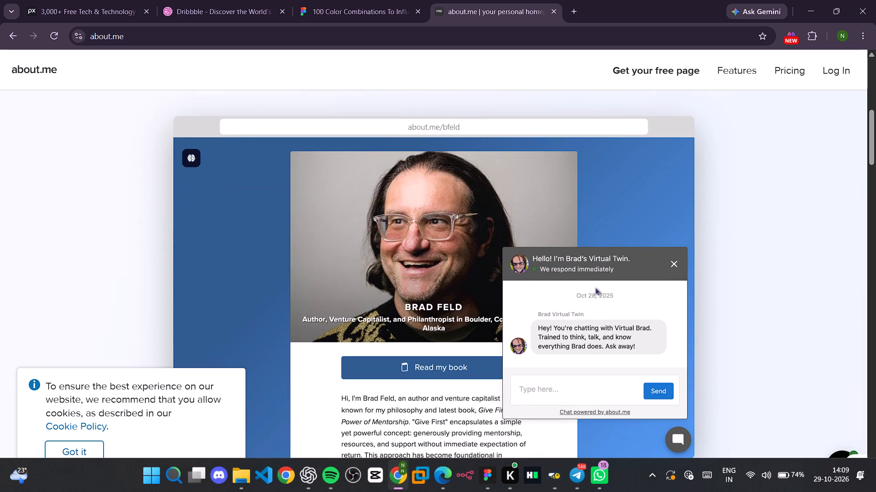
scroll(591, 299, "down", 8)
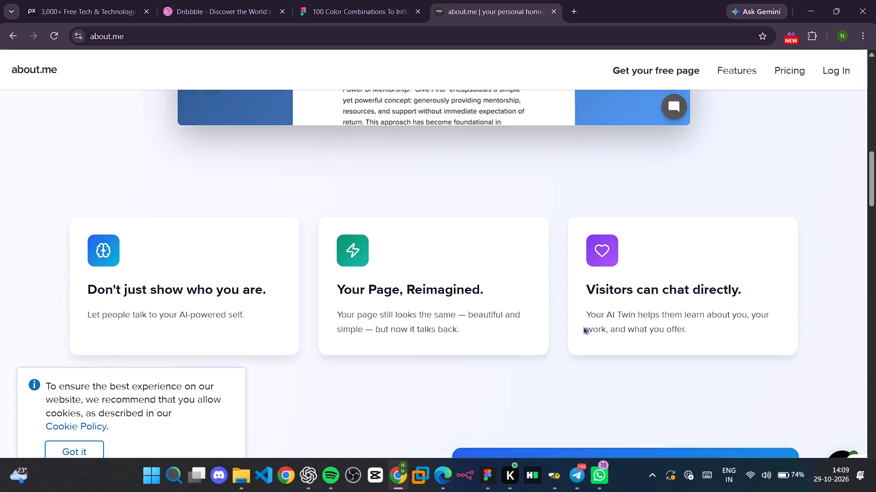
scroll(583, 326, "down", 16)
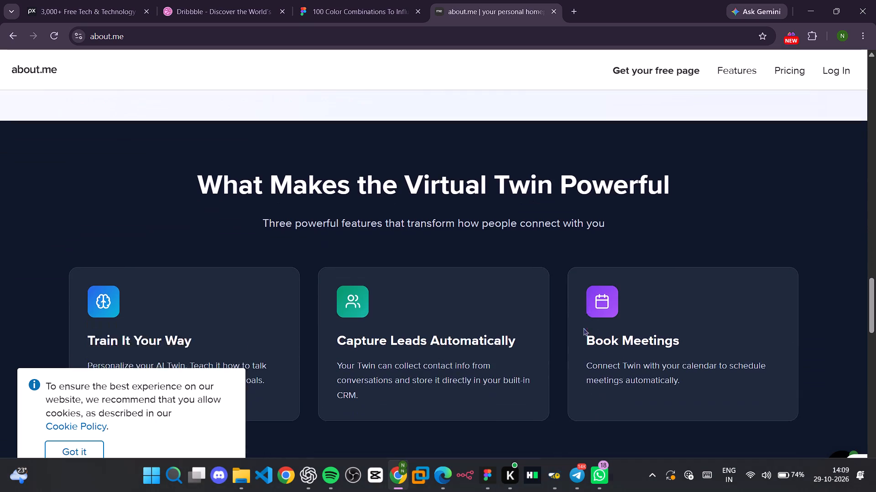
scroll(583, 328, "down", 14)
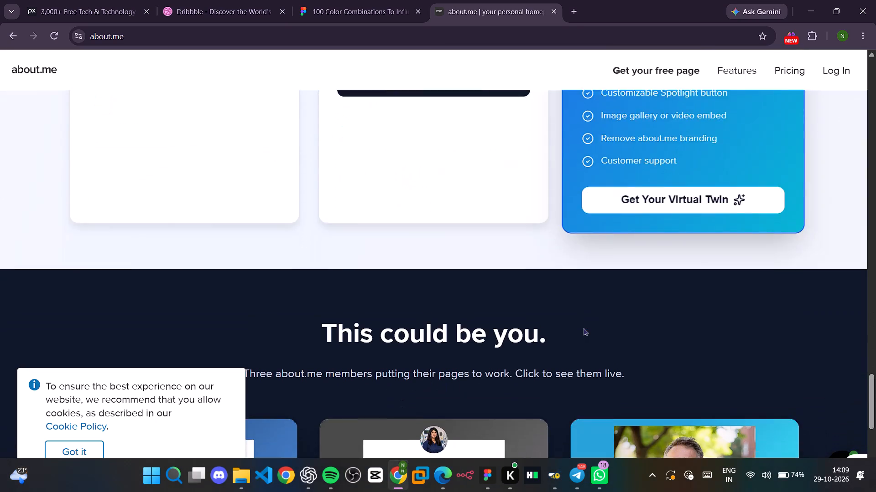
scroll(583, 328, "down", 12)
scroll(583, 328, "up", 18)
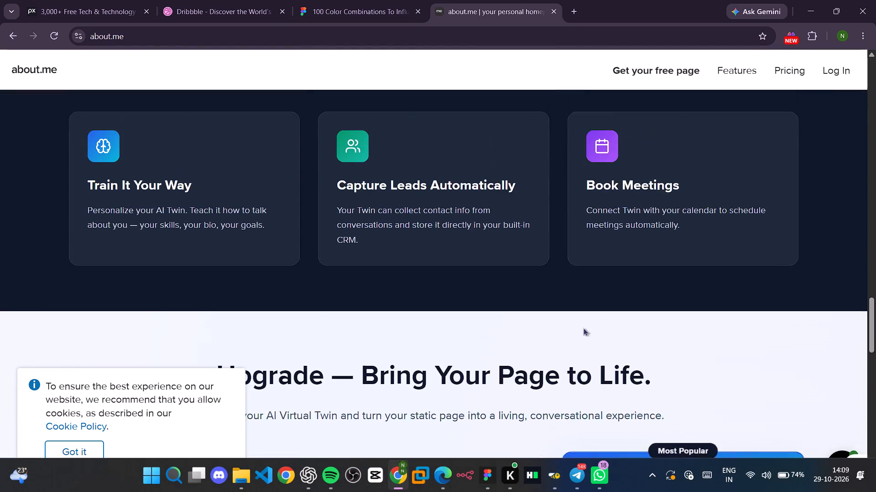
scroll(583, 328, "up", 17)
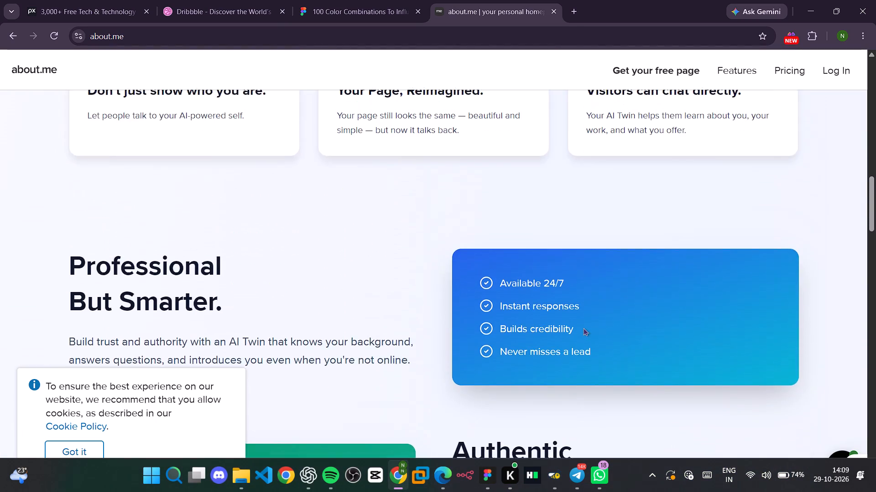
scroll(583, 328, "up", 10)
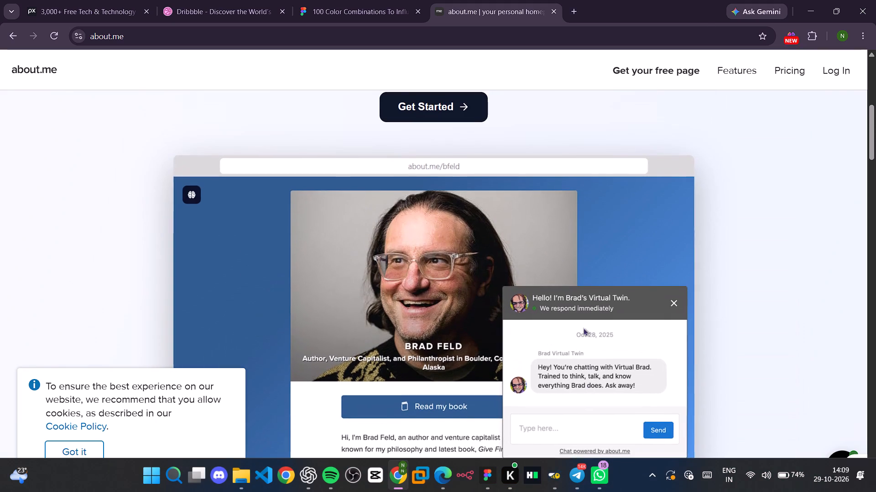
scroll(583, 328, "down", 2)
scroll(583, 328, "up", 11)
scroll(583, 328, "down", 1)
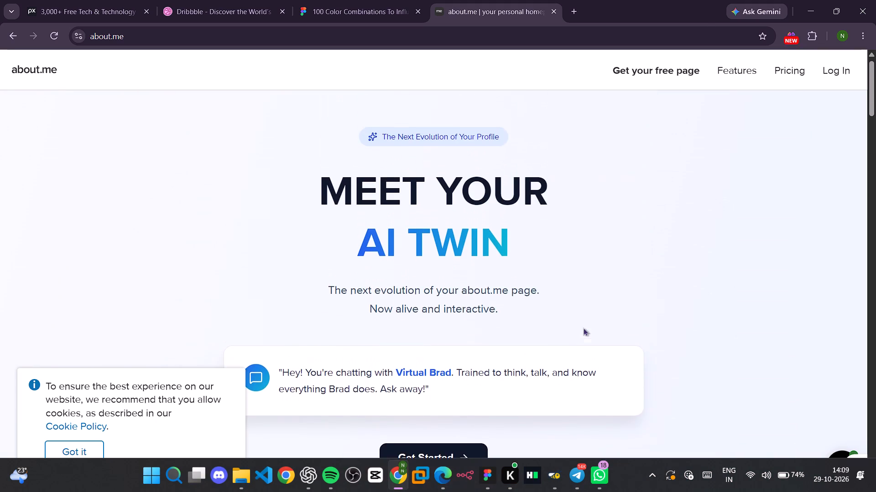
scroll(583, 328, "up", 5)
Return to the search results, open Pinterest's "About me portfolio page design" ideas page and examine the example layouts.
left_click(11, 33)
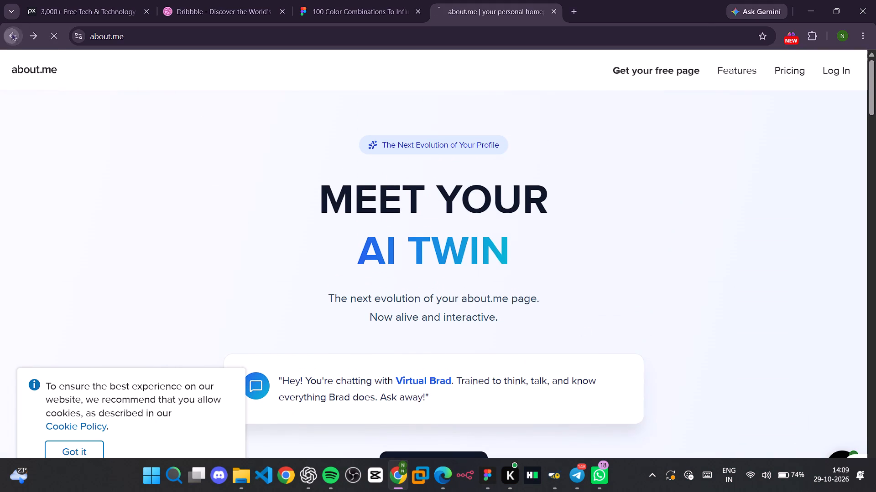
scroll(375, 373, "down", 3)
left_click(209, 219)
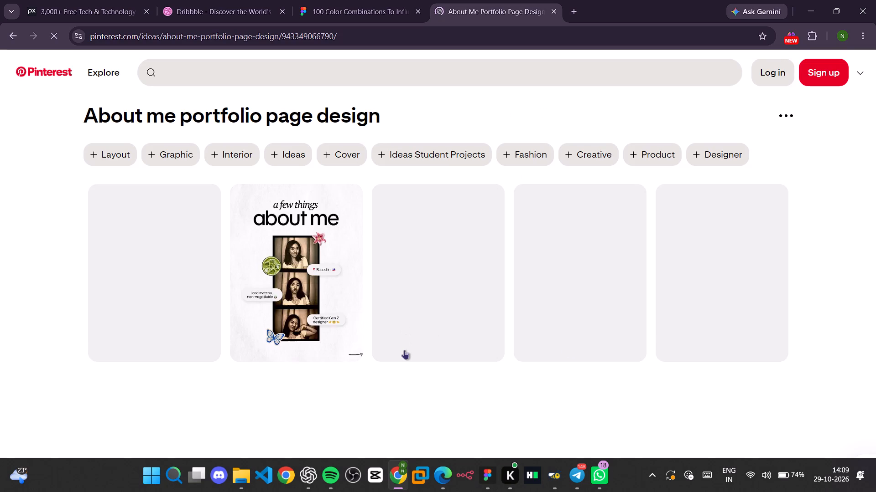
scroll(404, 350, "down", 5)
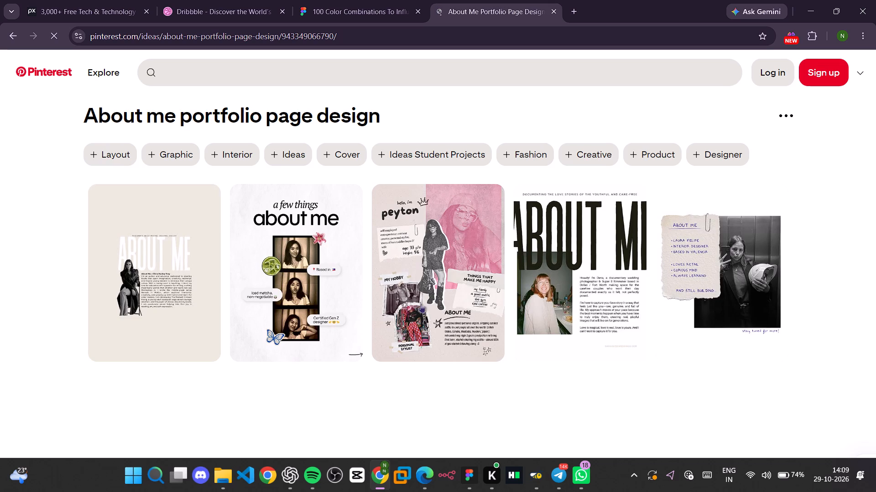
scroll(463, 290, "down", 6)
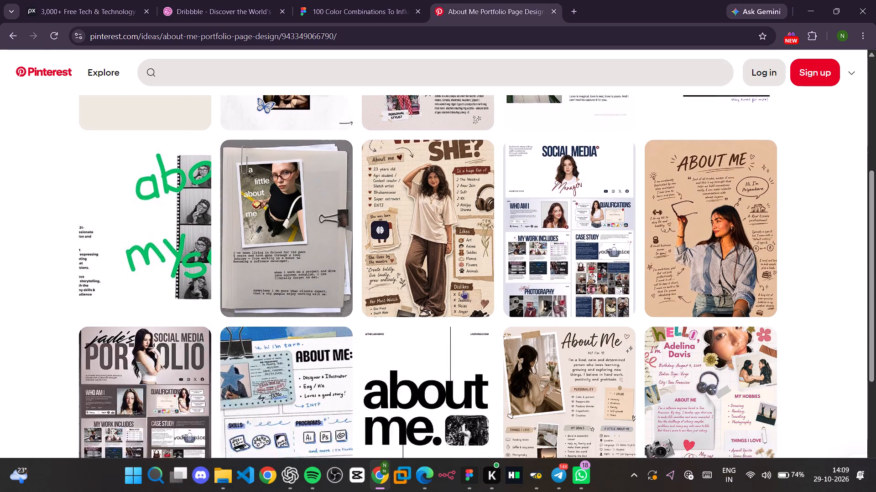
scroll(461, 288, "up", 2)
scroll(462, 288, "down", 3)
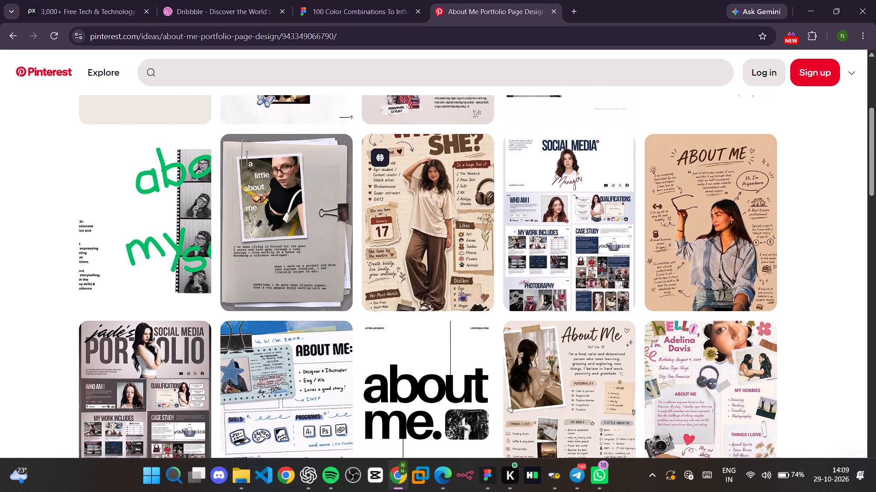
scroll(461, 292, "down", 4)
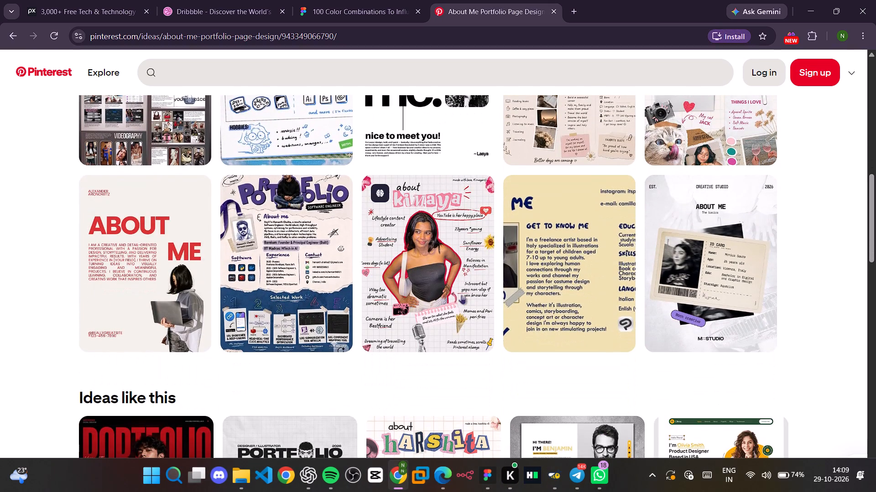
scroll(461, 295, "down", 4)
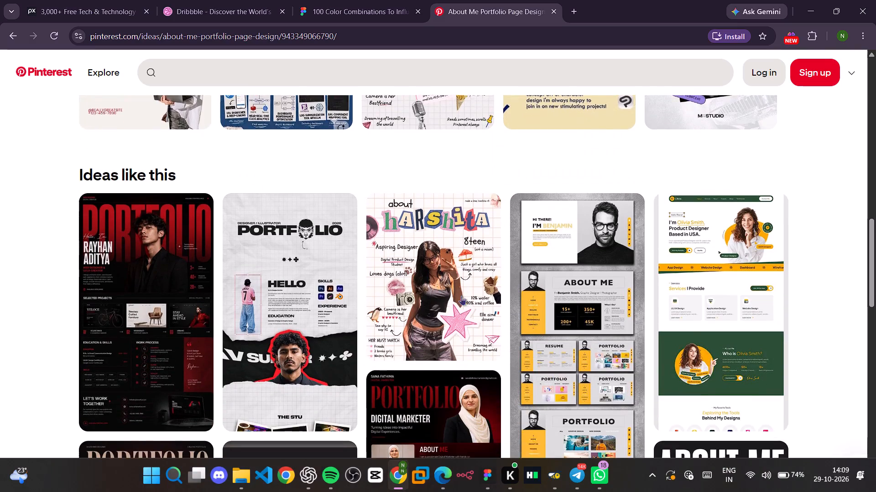
scroll(461, 296, "down", 1)
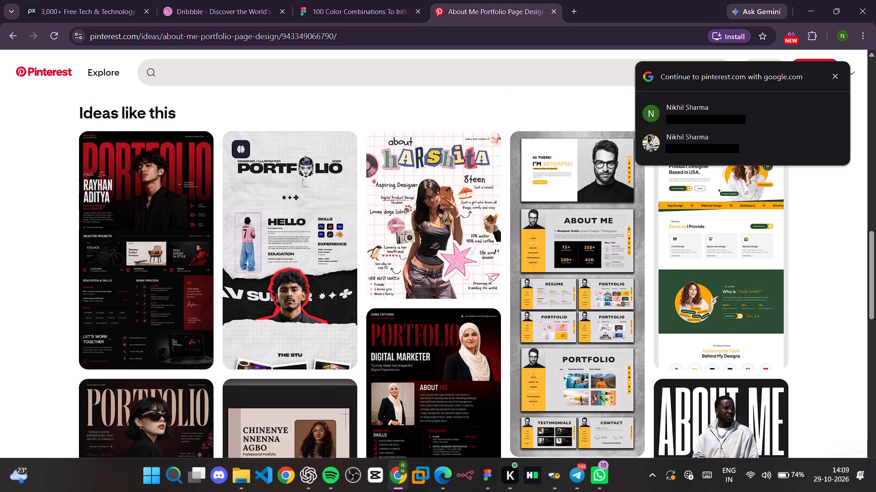
right_click_drag(0, 297, 0, 323)
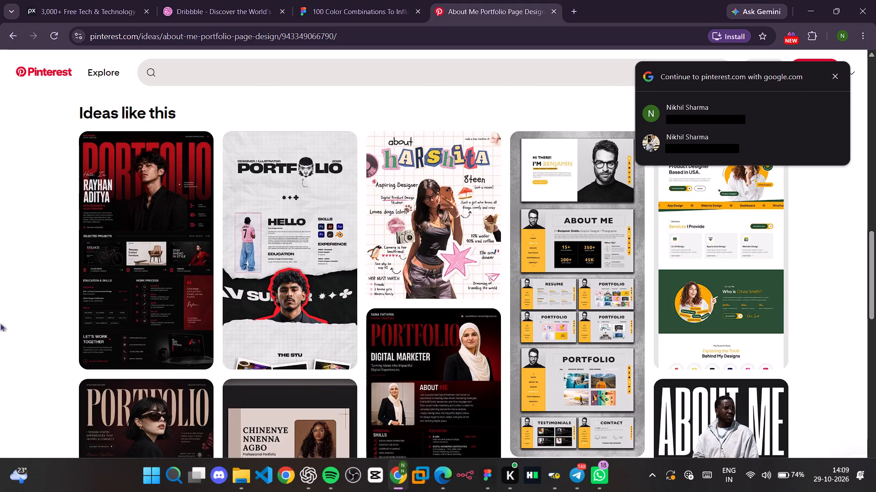
right_click_drag(0, 323, 0, 325)
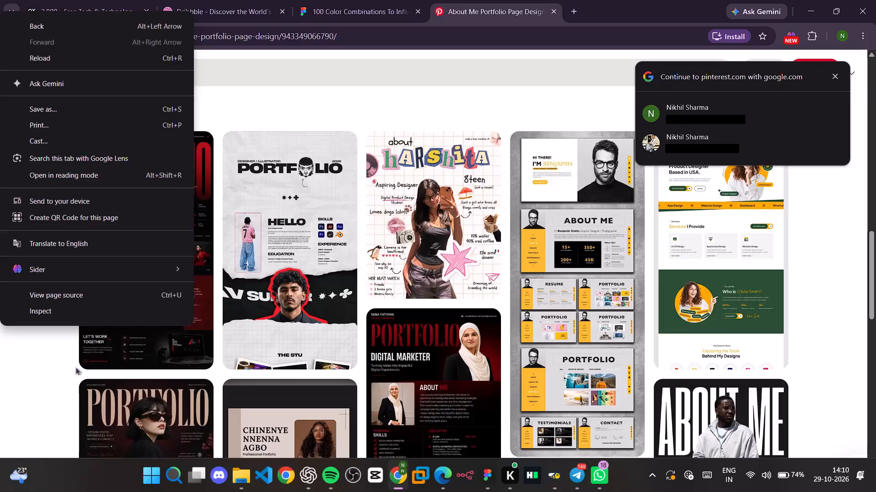
scroll(423, 187, "down", 1)
scroll(412, 190, "up", 1)
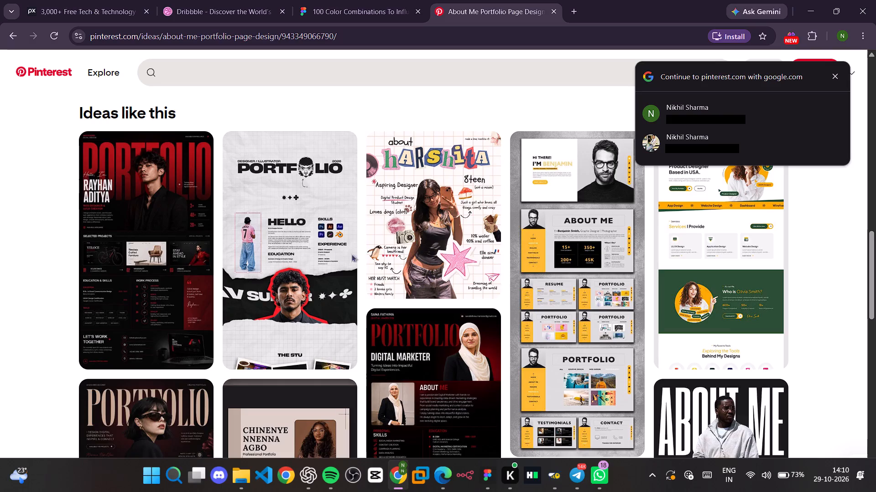
Open the red-and-black portfolio pin under Ideas like this and log in to Pinterest with the first listed Google account.
left_click(118, 256)
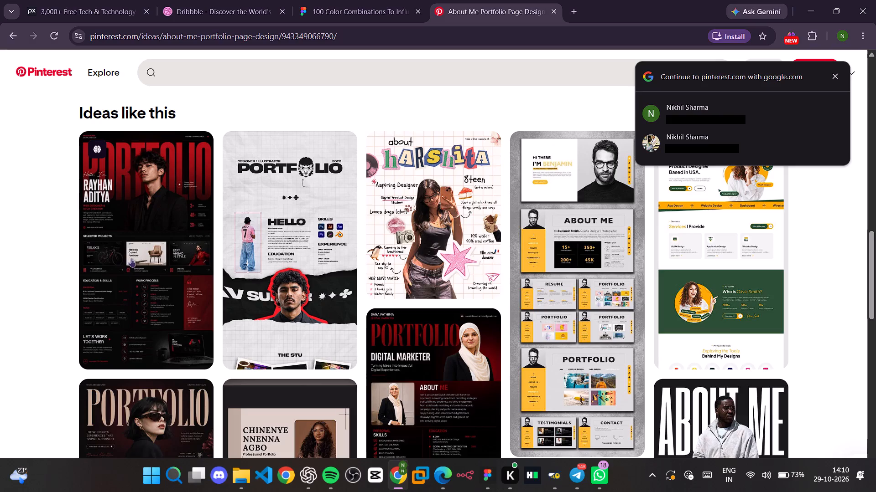
left_click(140, 215)
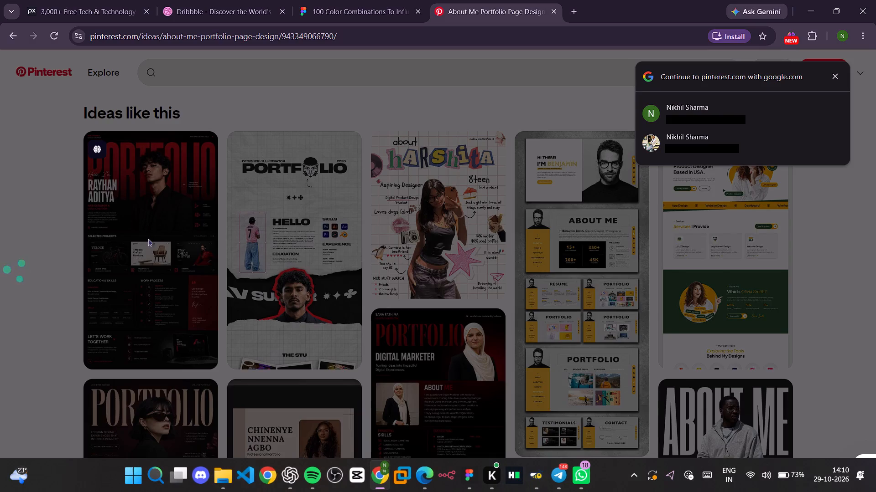
left_click(714, 288)
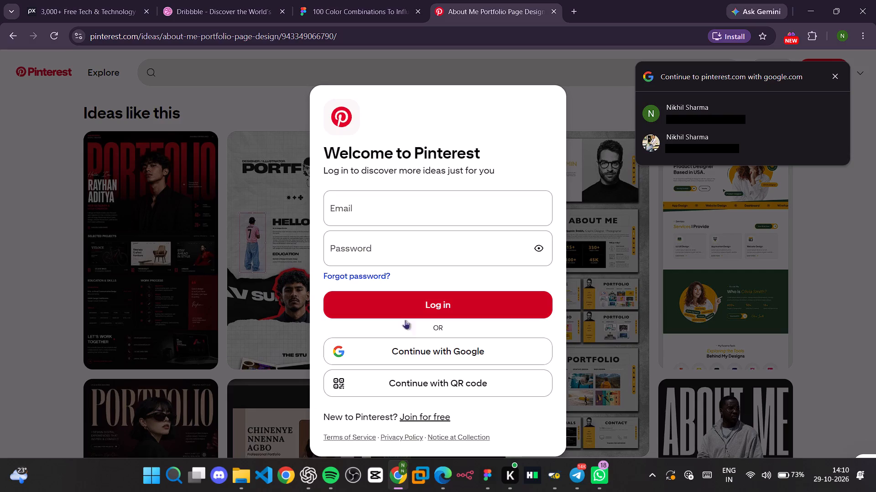
left_click(412, 344)
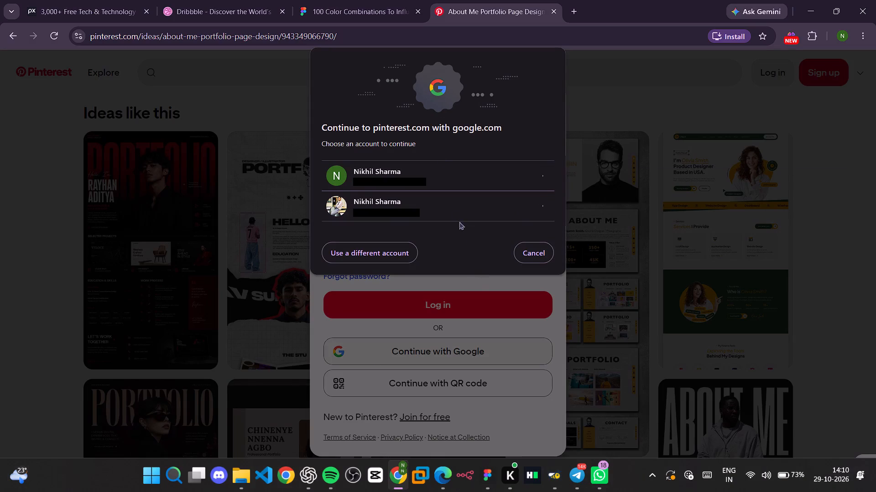
left_click(420, 180)
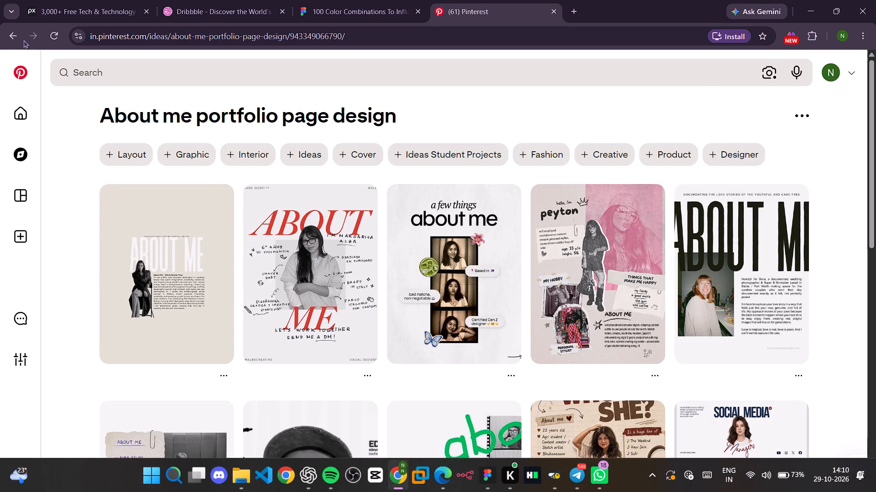
Examine the portfolio design pins under Ideas like this on the About me portfolio page design page for layout inspiration.
scroll(250, 288, "down", 7)
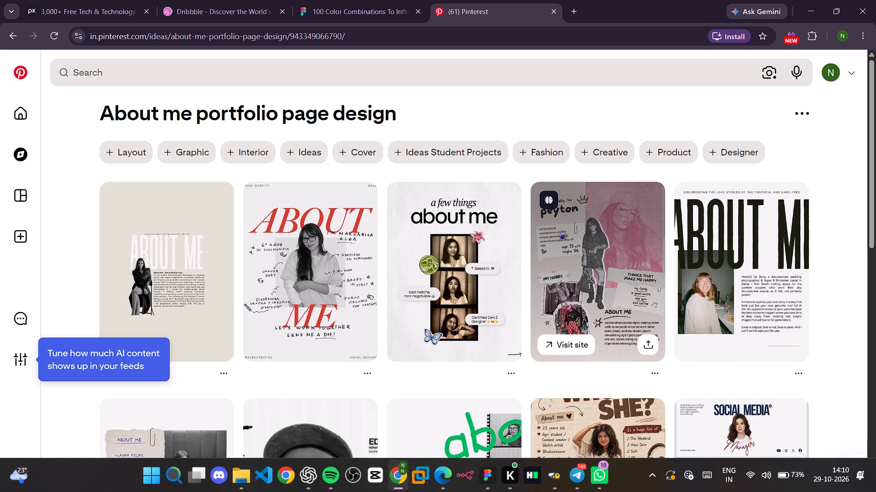
scroll(561, 230, "down", 13)
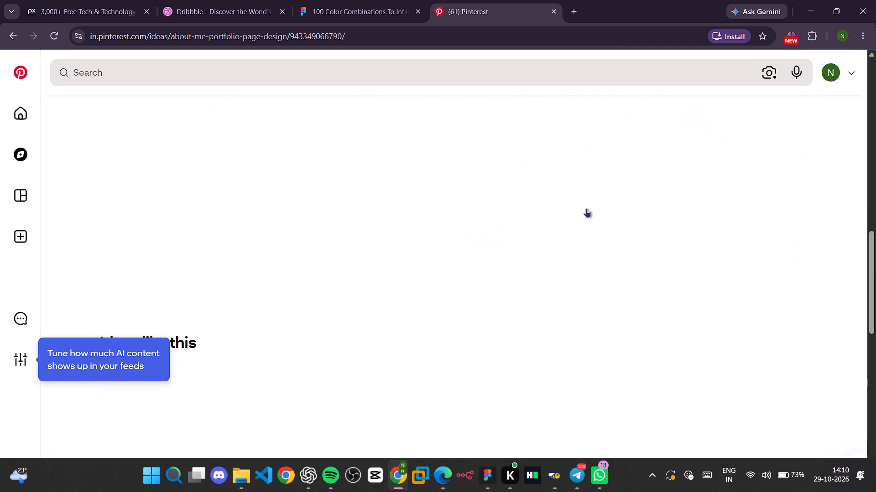
scroll(586, 208, "up", 4)
scroll(586, 208, "down", 9)
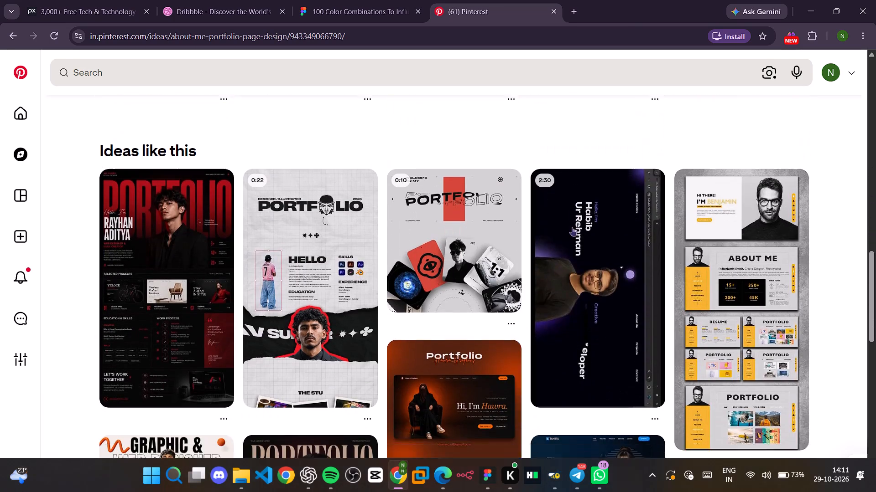
scroll(572, 227, "down", 6)
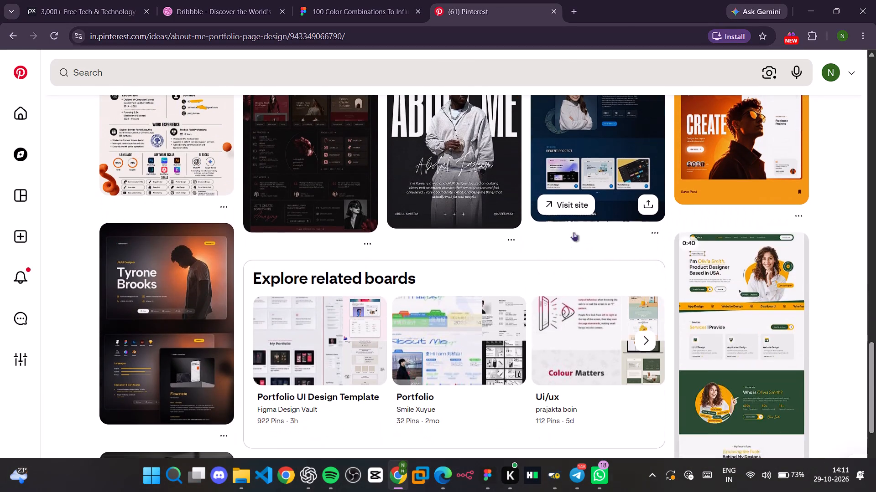
scroll(574, 232, "down", 3)
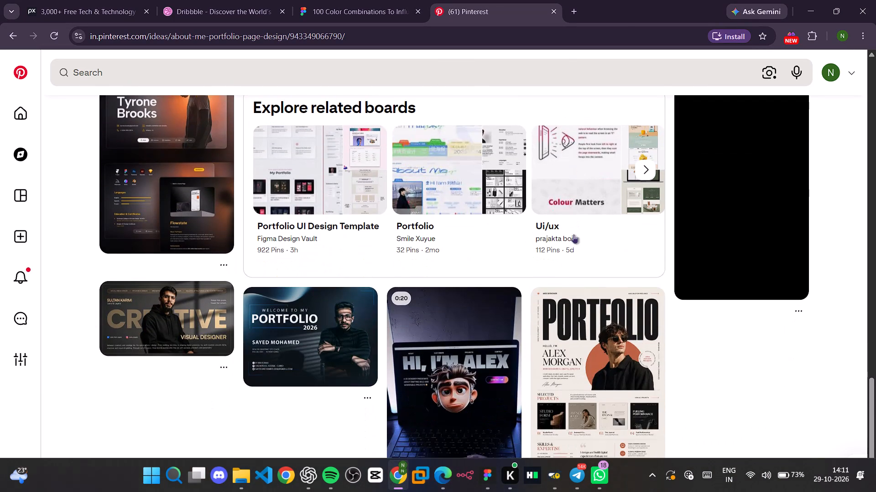
scroll(574, 234, "up", 9)
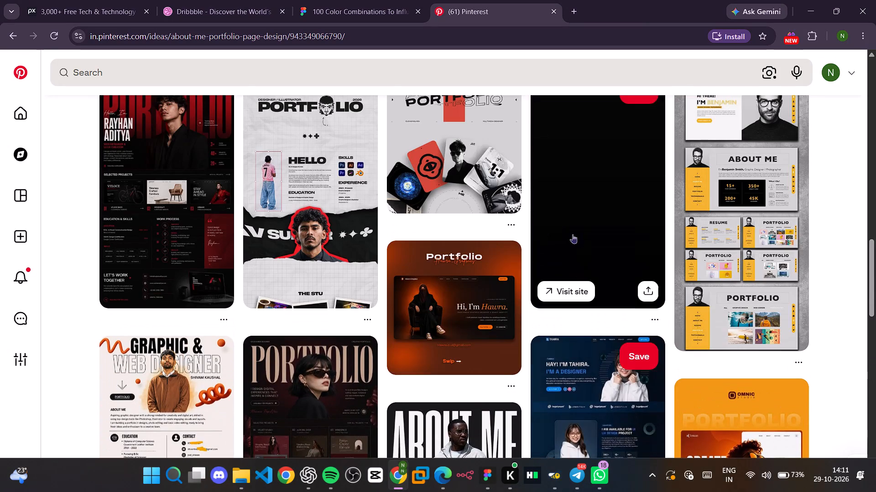
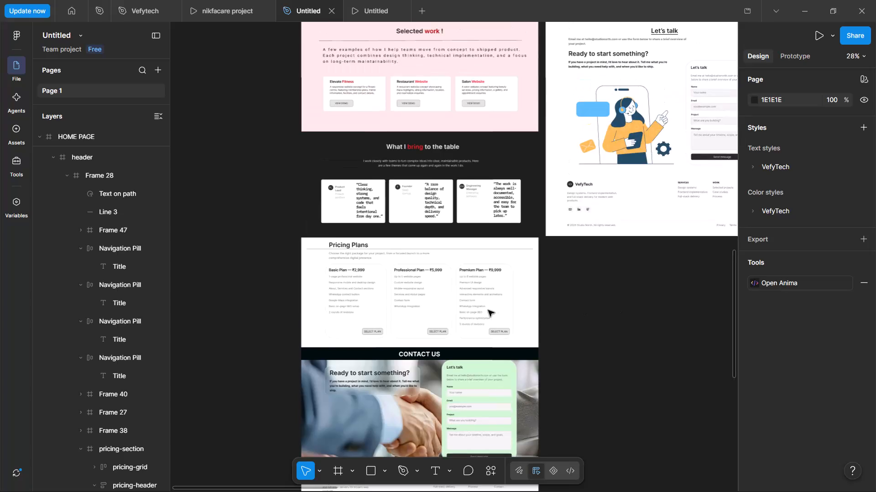
Review the home page design from the Pricing Plans section up through the empty About Me section to the hero and header.
scroll(487, 310, "up", 1)
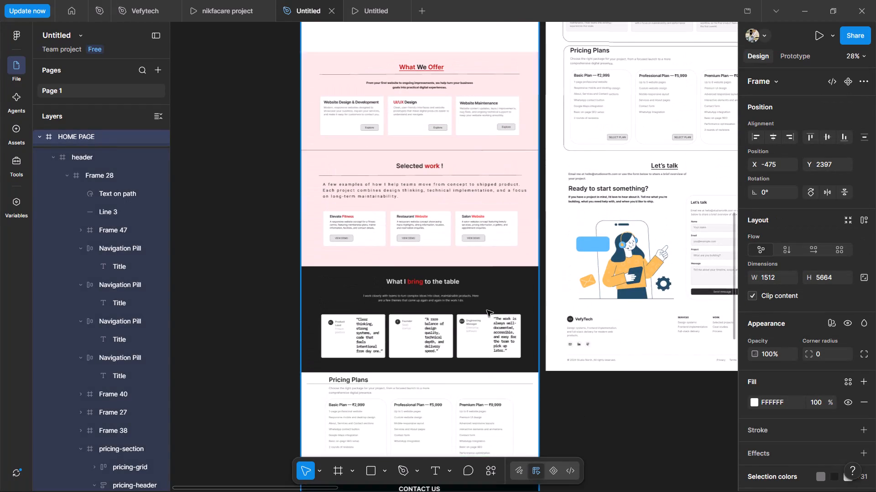
scroll(487, 310, "up", 11)
scroll(487, 309, "down", 1)
scroll(488, 309, "up", 3)
scroll(488, 309, "down", 1)
scroll(488, 309, "up", 2)
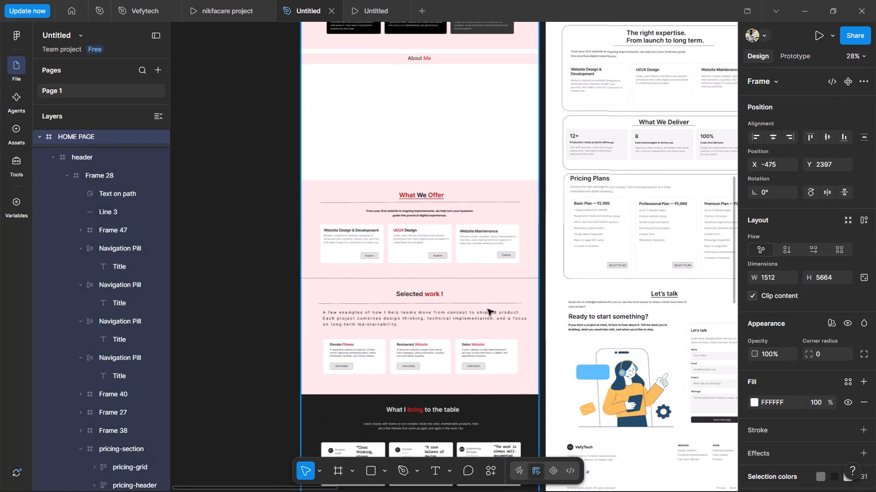
scroll(488, 309, "up", 4)
scroll(504, 274, "up", 7)
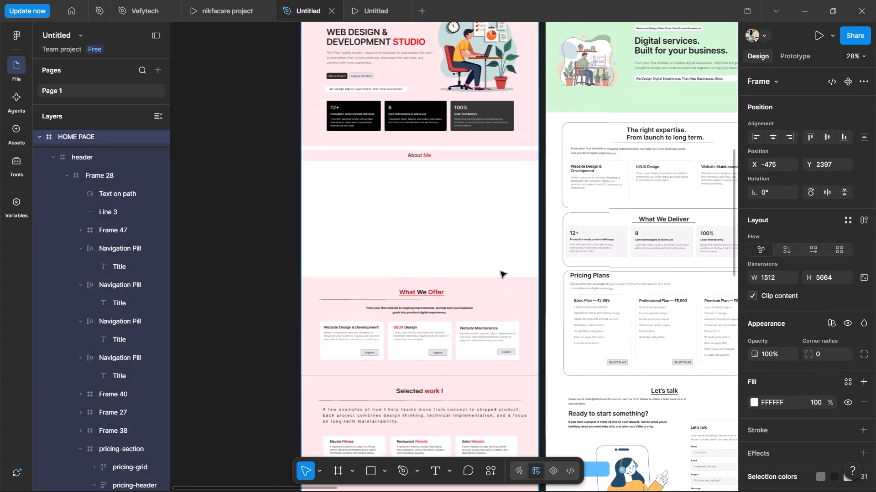
scroll(501, 272, "up", 2)
scroll(501, 274, "down", 1)
scroll(501, 276, "up", 1)
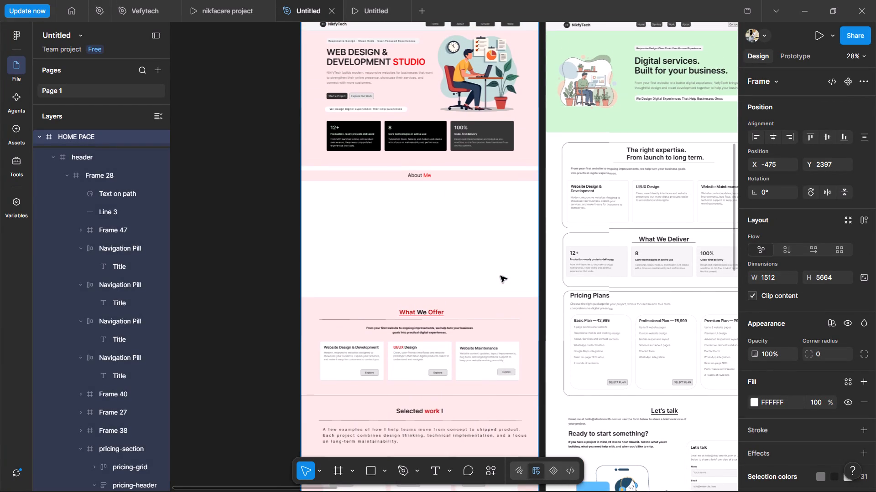
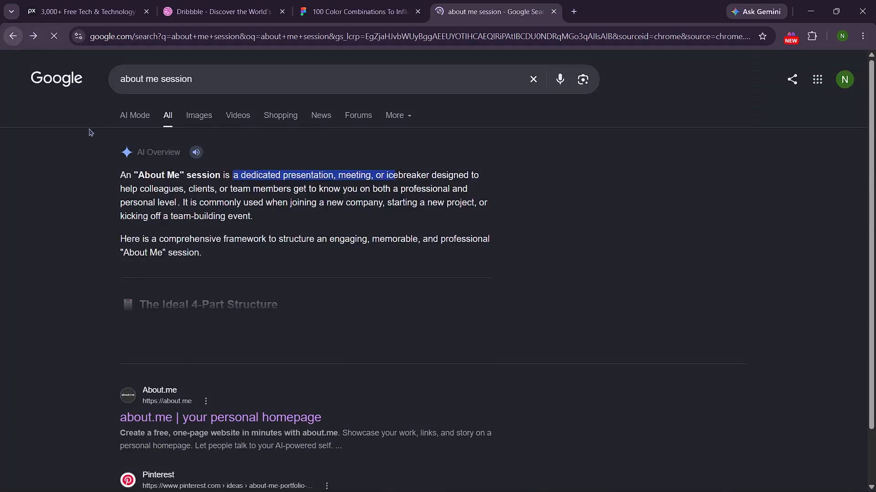
Change the web search to "about me section design" and run it.
scroll(238, 341, "down", 3)
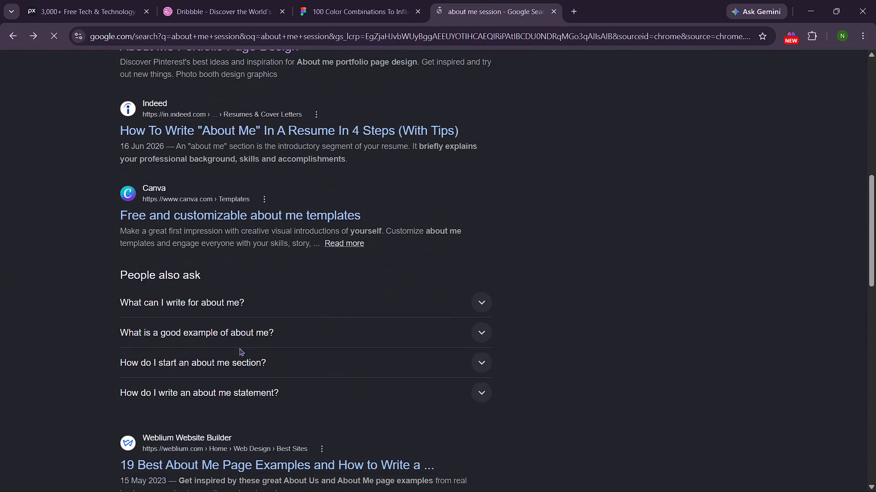
scroll(239, 347, "up", 2)
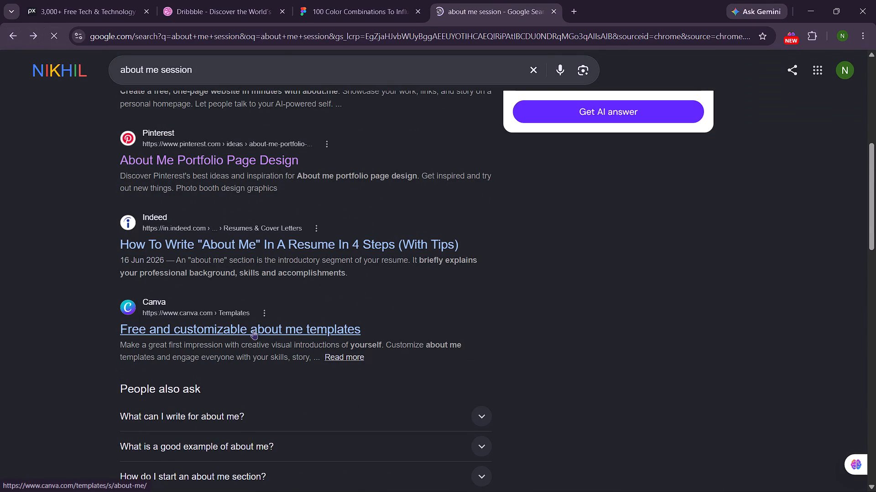
left_click(252, 64)
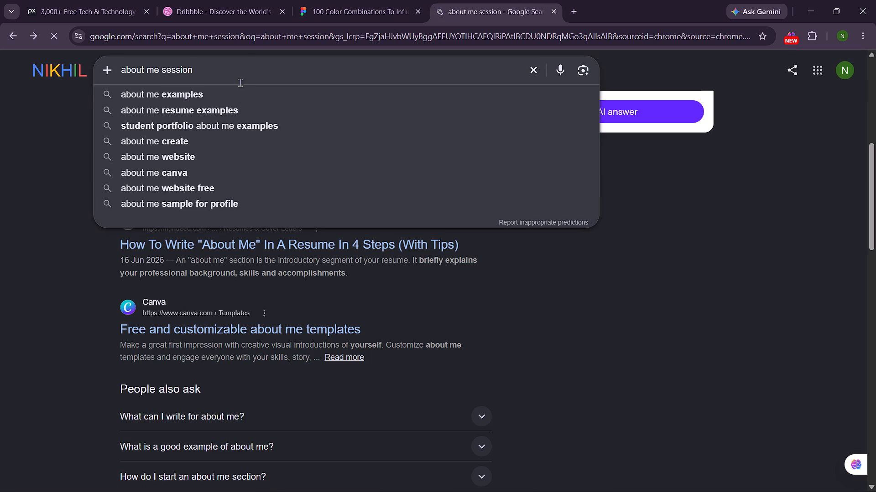
key("BackSpace")
key("BackSpace")
key("BackSpace")
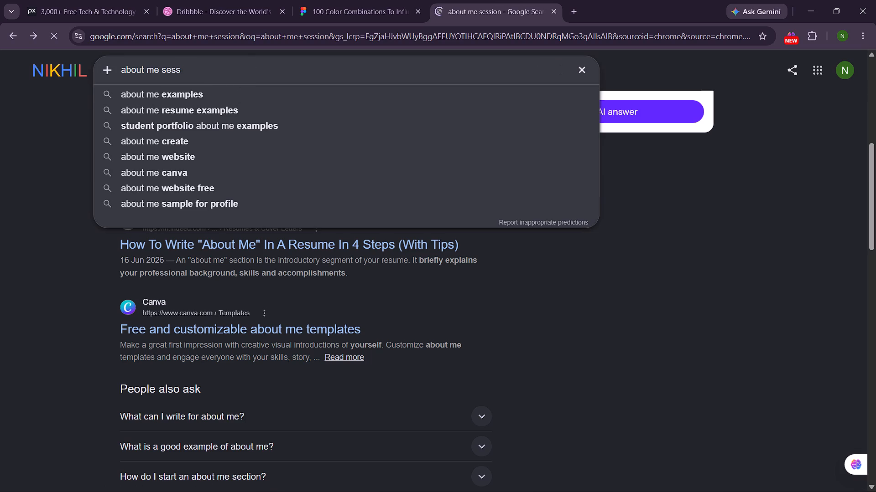
key("BackSpace")
key("BackSpace")
type("CTOI")
key("BackSpace")
key("BackSpace")
key("BackSpace")
key("BackSpace")
key("c")
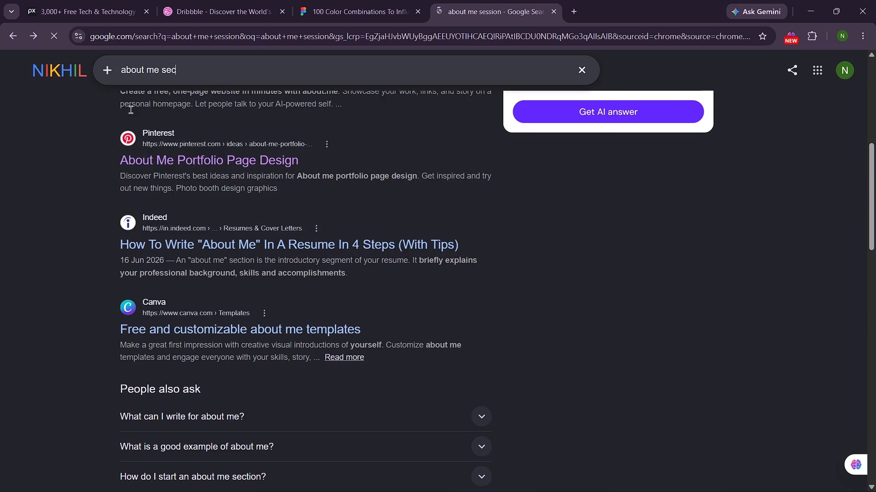
key("t")
type("ion")
key("space")
type("design")
key("Return")
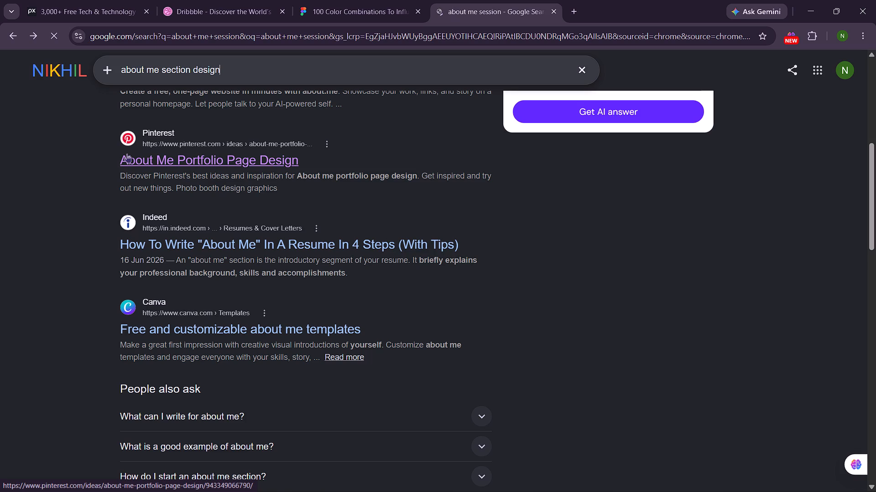
Look through the results for "about me section design" for suitable layout inspiration.
scroll(216, 256, "up", 6)
scroll(210, 254, "down", 2)
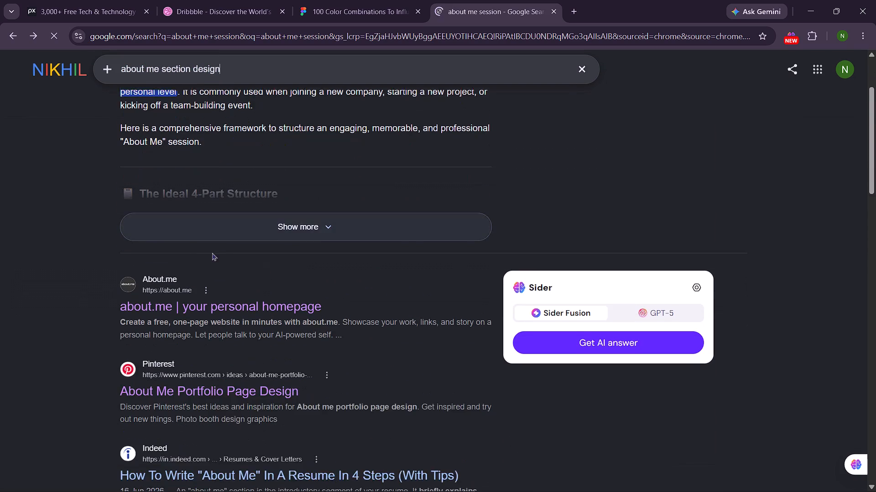
scroll(212, 252, "down", 4)
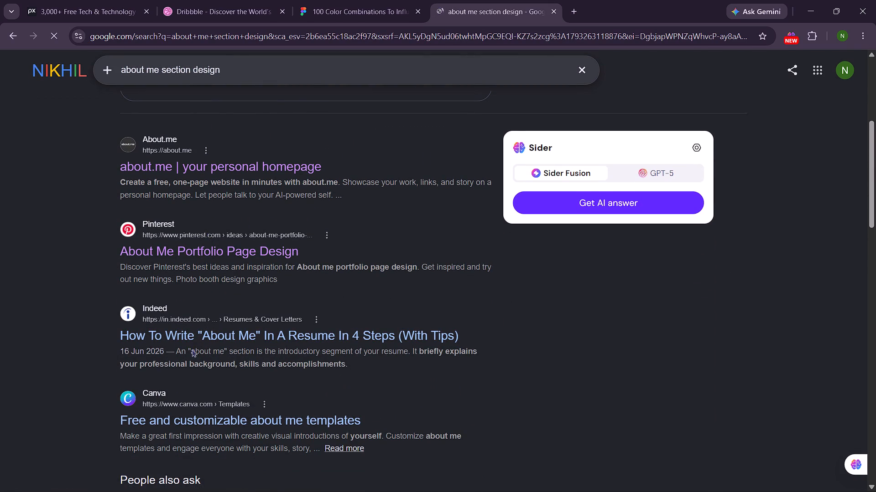
left_click(222, 343)
scroll(254, 375, "down", 2)
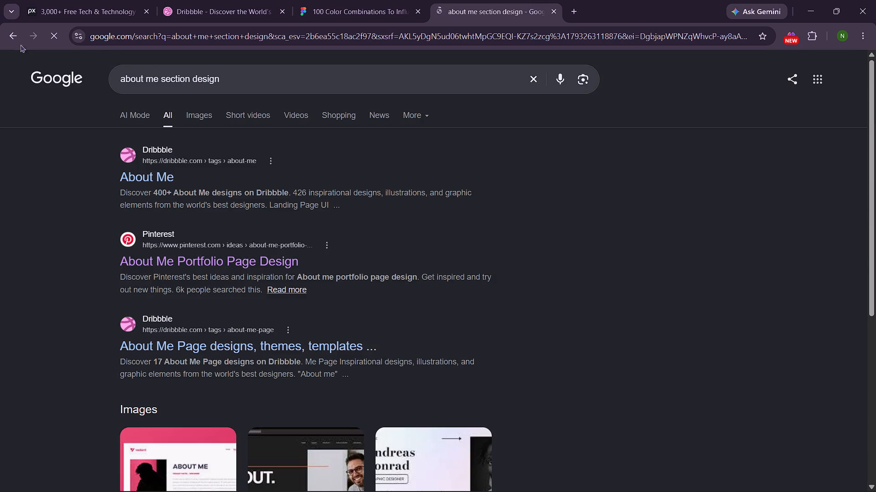
left_click(14, 38)
scroll(172, 242, "down", 3)
scroll(173, 185, "up", 4)
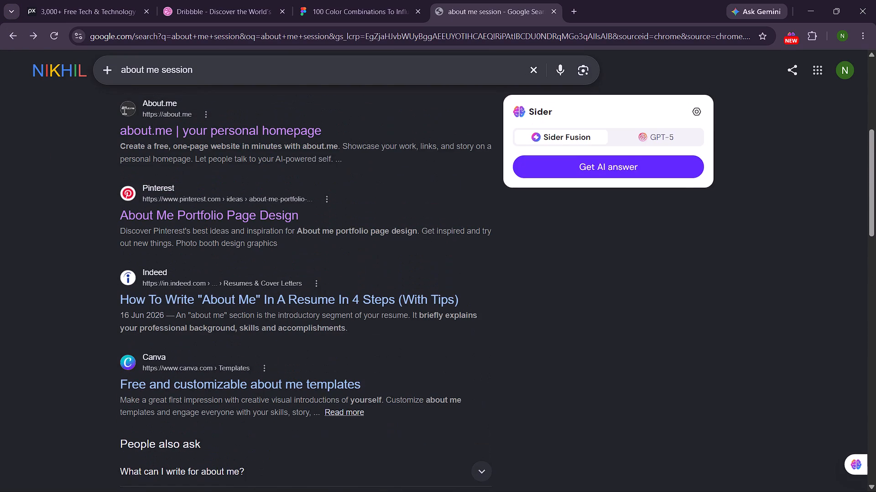
left_click(35, 39)
scroll(176, 222, "down", 2)
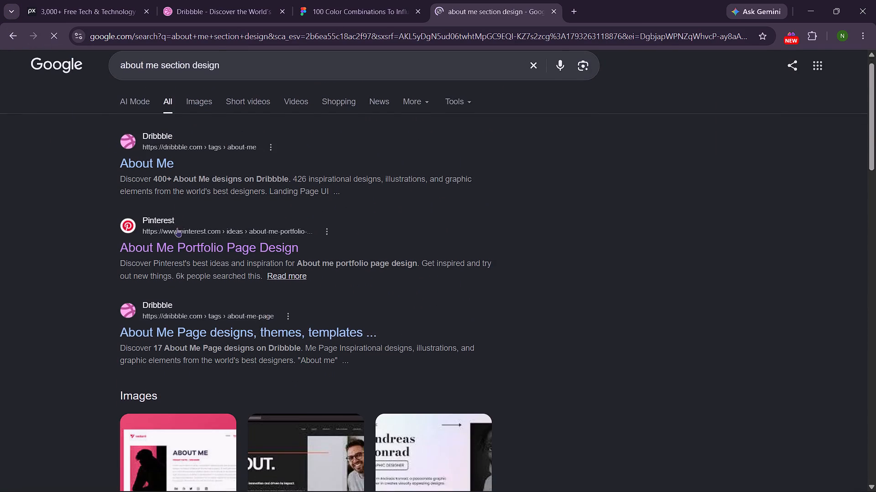
scroll(177, 228, "up", 3)
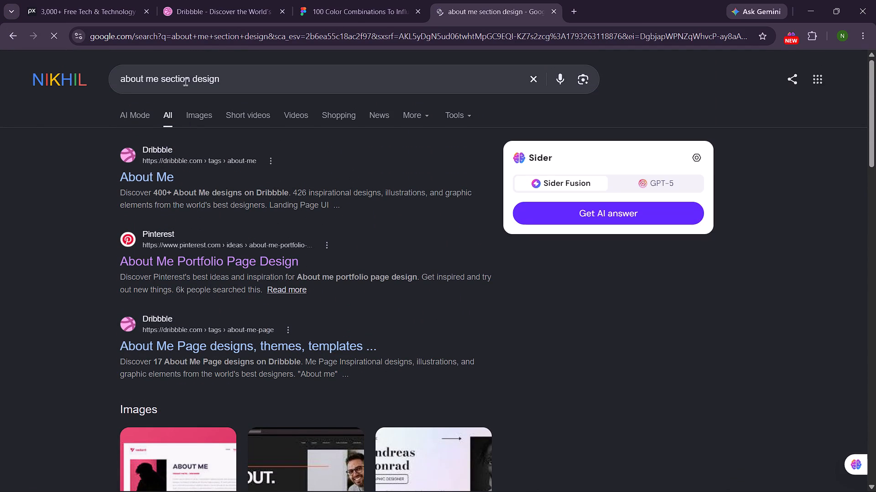
Extend the search to "about me section design fig,a" and try to open the Figma community result About me.
left_click(236, 77)
key("space")
type("fig,a")
key("Return")
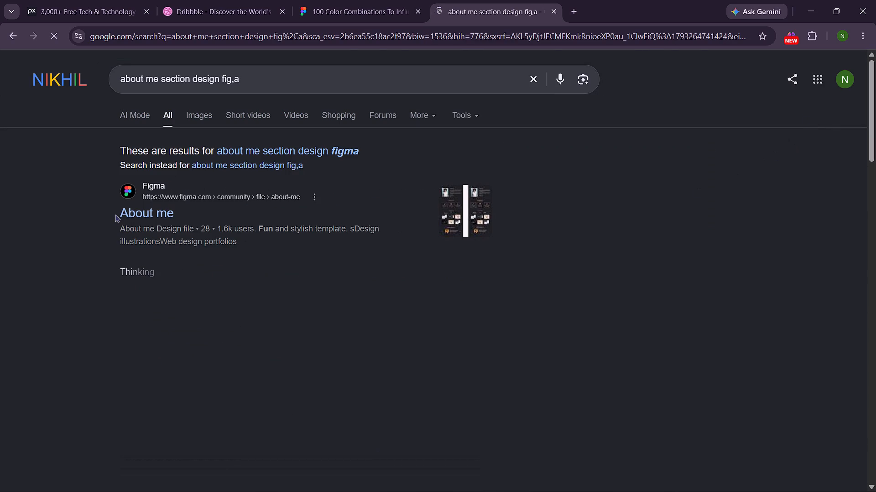
left_click(124, 210)
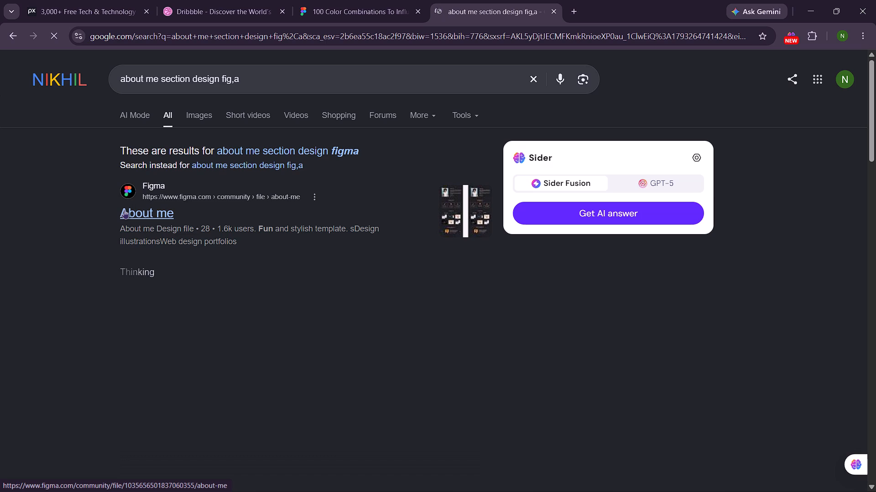
Correct and refine the search to "about me section design figma template".
left_click(250, 87)
key("BackSpace")
key("BackSpace")
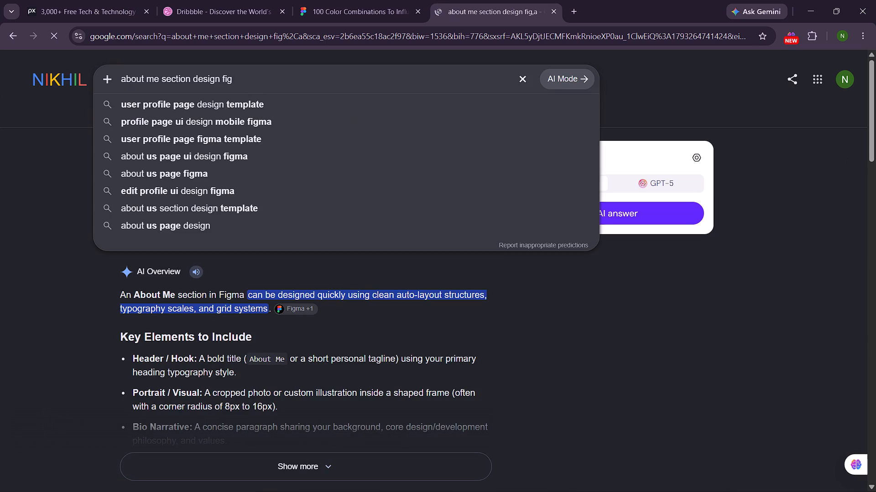
type("ma")
key("Return")
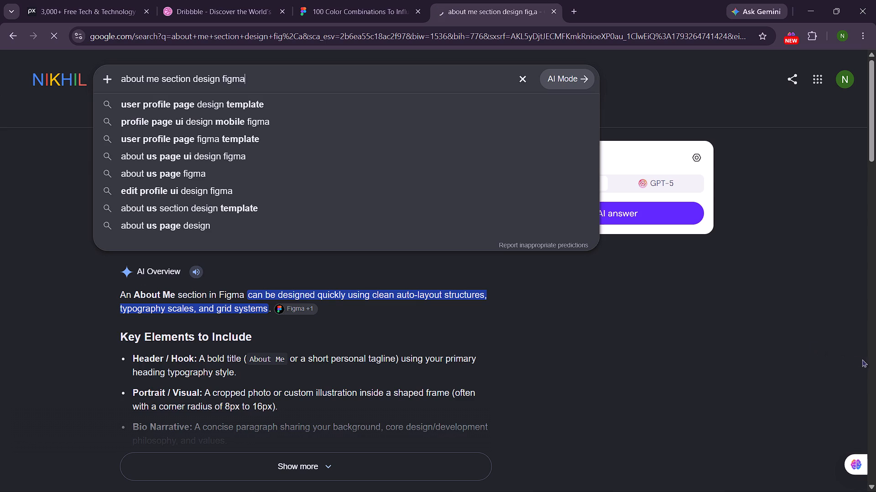
key("space")
type("te")
type("mpl")
type("ate")
key("Return")
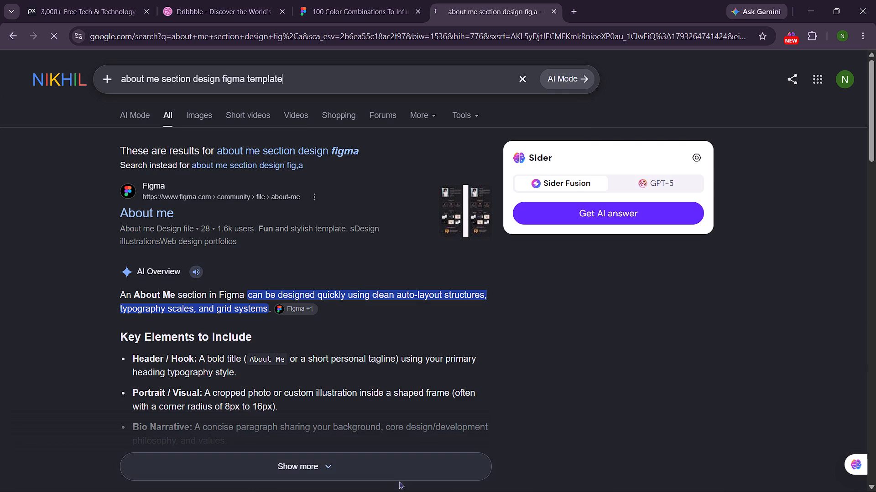
Examine the Figma About Me template results and their preview images for a usable section layout.
scroll(100, 221, "down", 2)
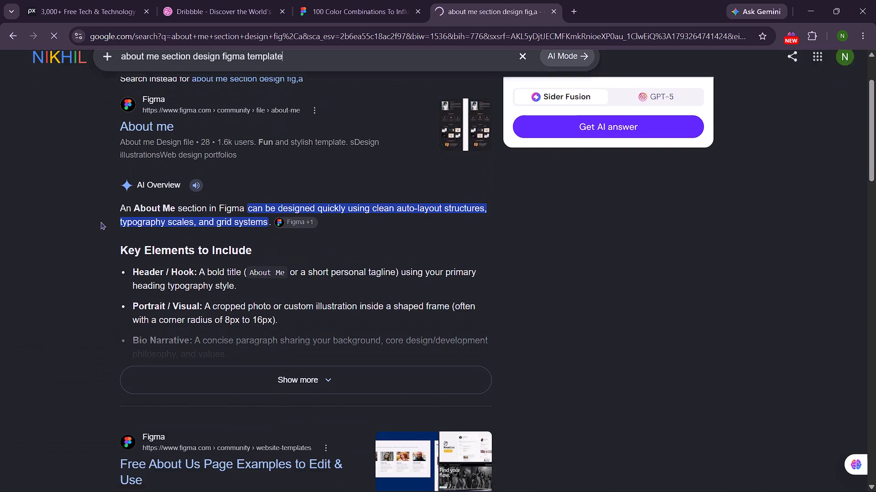
scroll(100, 221, "down", 2)
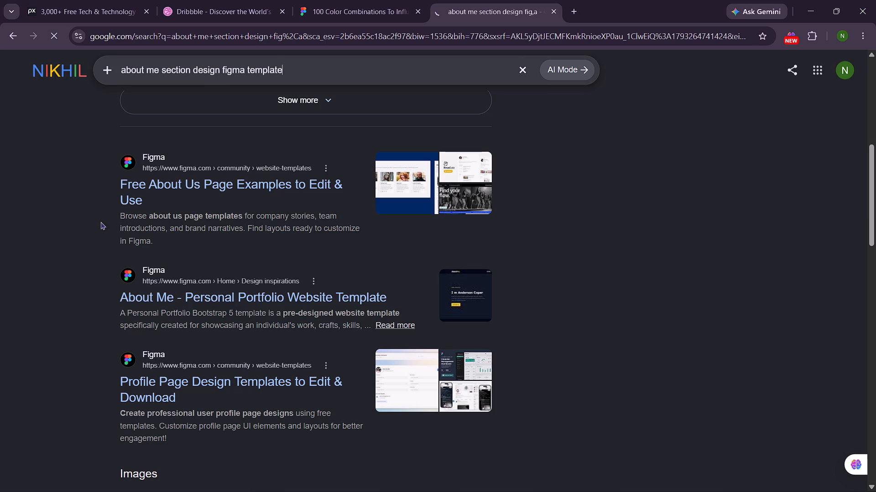
scroll(100, 221, "down", 1)
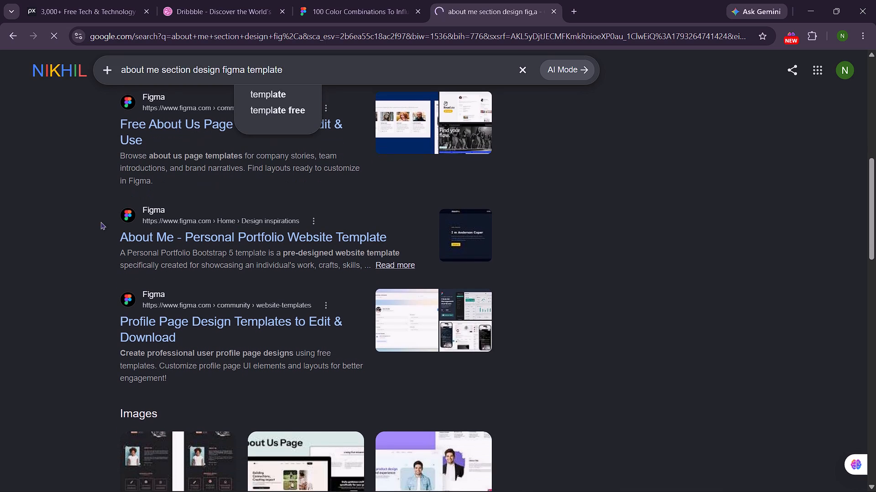
scroll(100, 221, "down", 3)
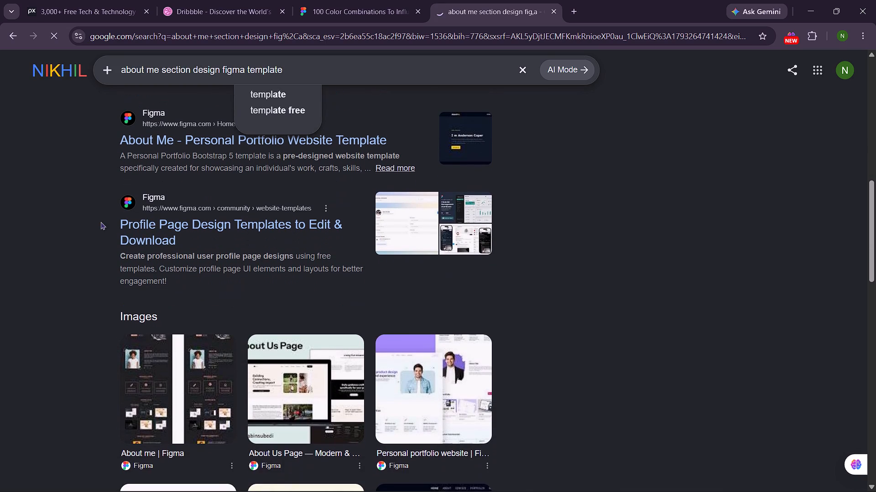
scroll(100, 221, "down", 2)
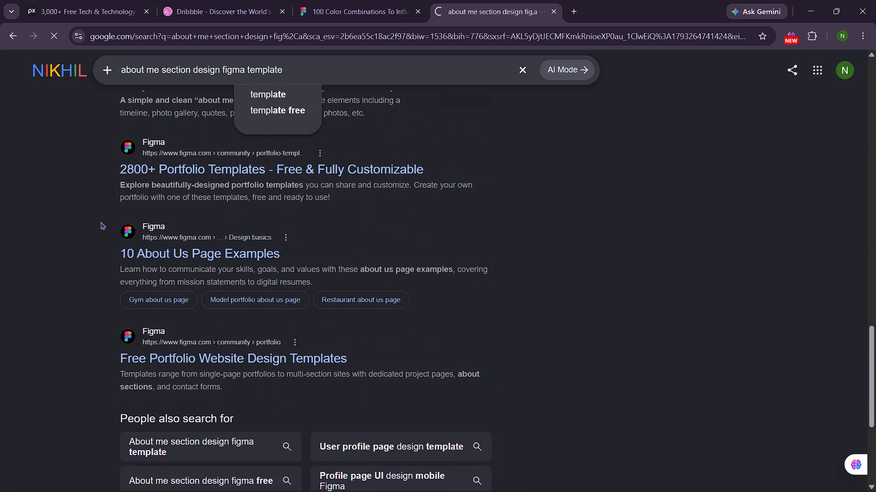
scroll(100, 221, "down", 2)
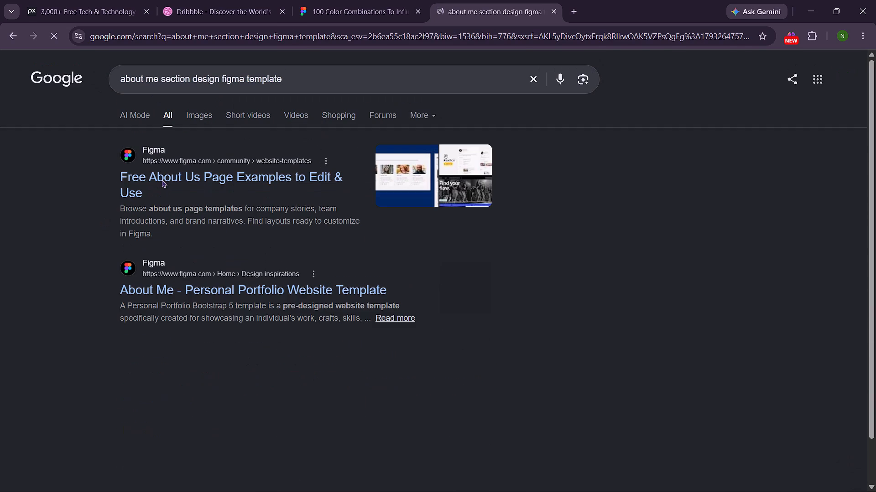
scroll(129, 315, "down", 6)
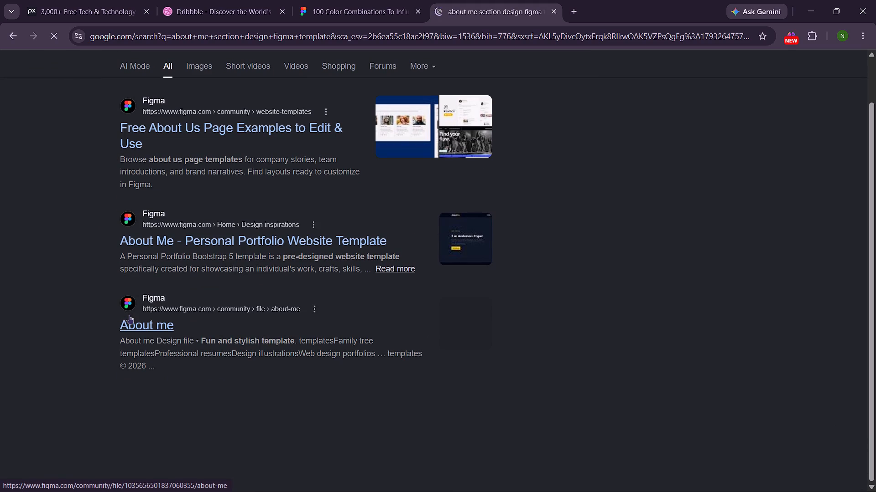
scroll(129, 315, "up", 1)
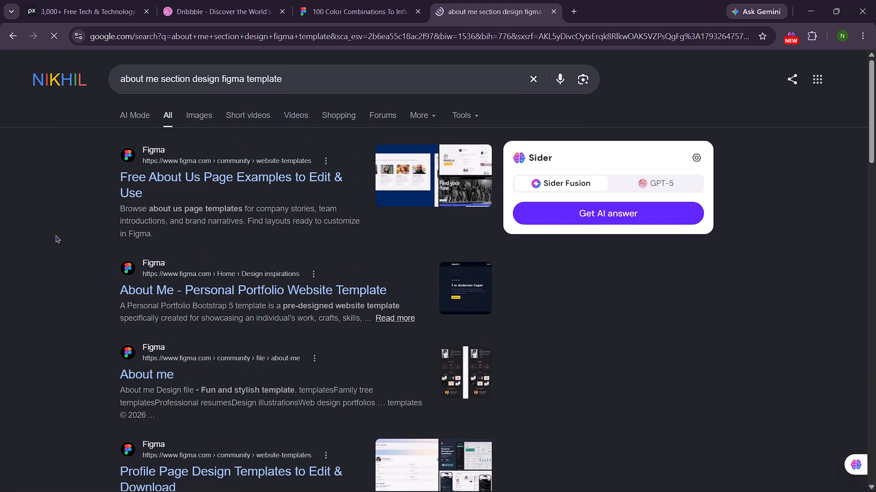
scroll(98, 208, "down", 4)
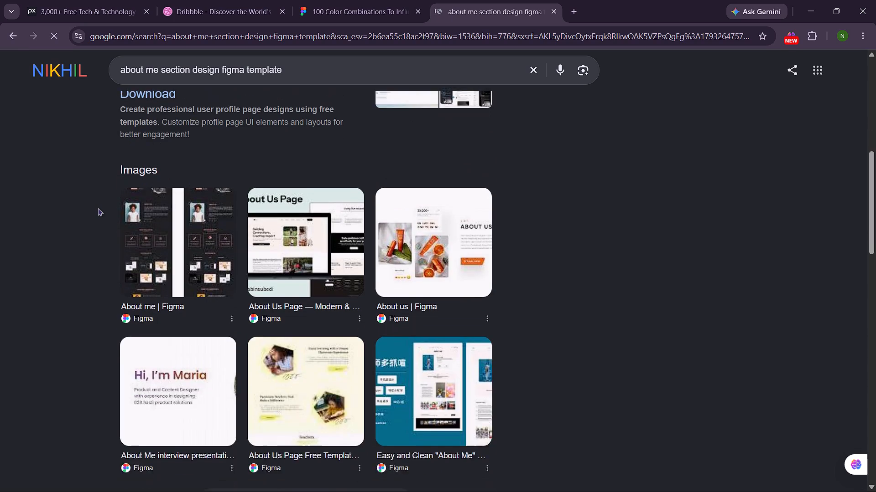
scroll(98, 208, "down", 6)
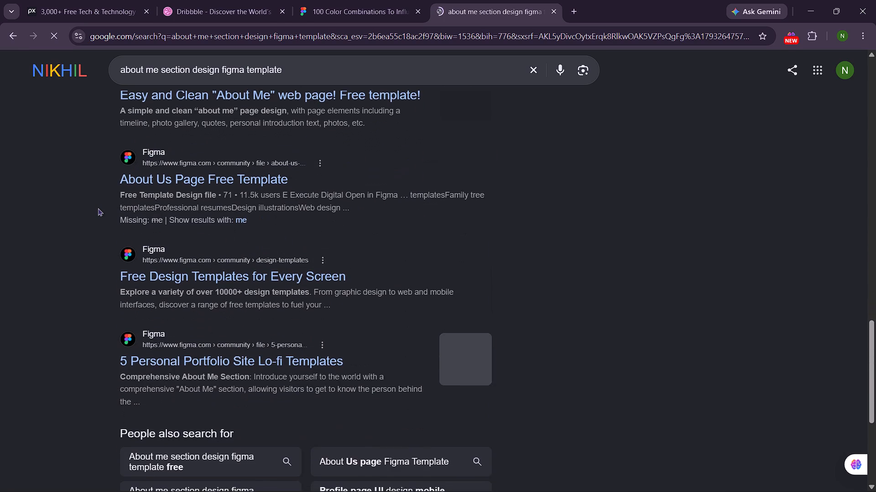
scroll(98, 208, "down", 3)
scroll(98, 208, "up", 6)
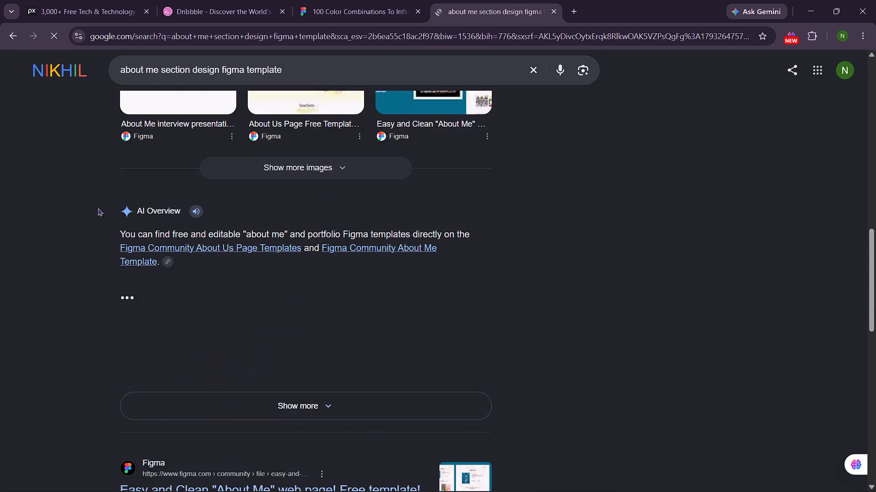
scroll(98, 208, "up", 5)
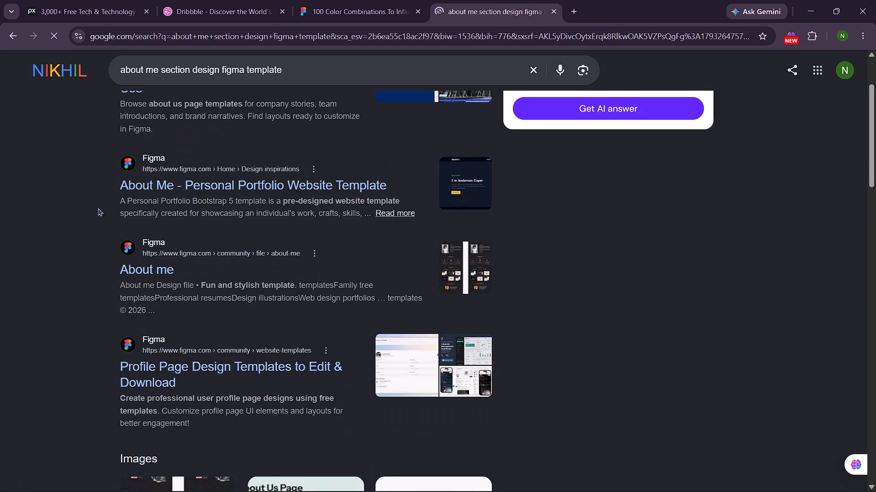
scroll(98, 208, "up", 1)
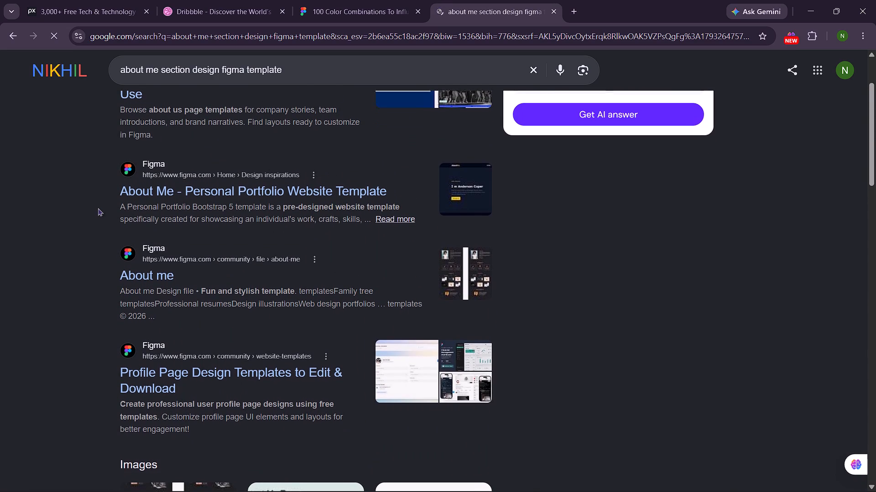
scroll(98, 208, "up", 3)
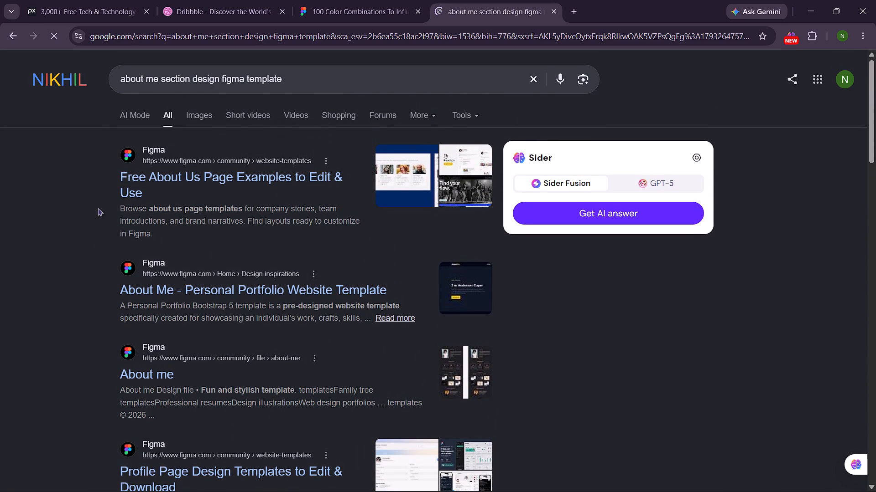
Open the Figma community result "Free About Us Page Examples to Edit & Use".
left_click(142, 174)
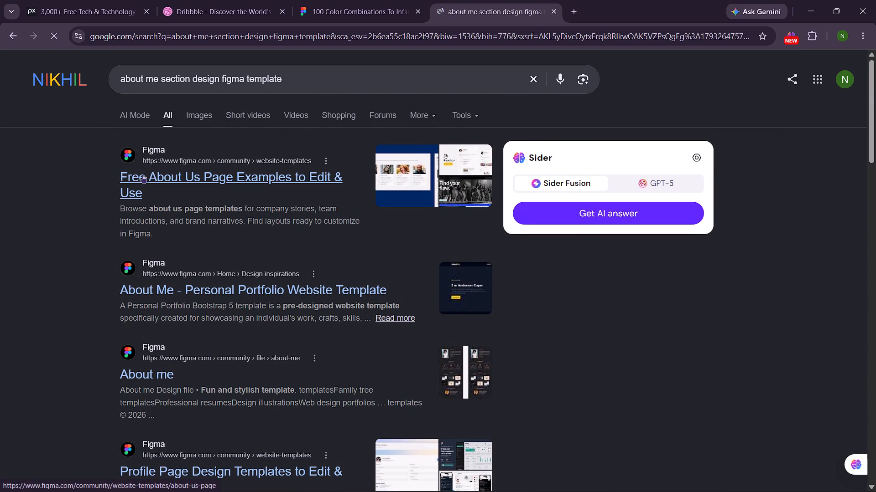
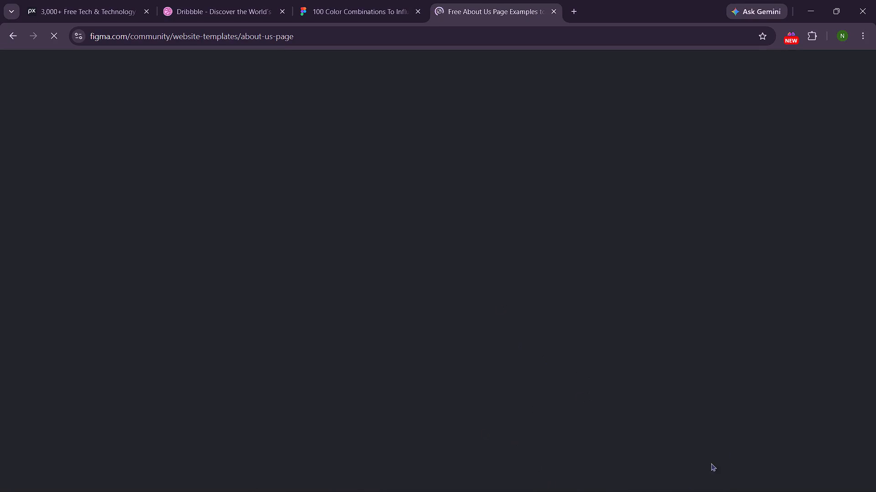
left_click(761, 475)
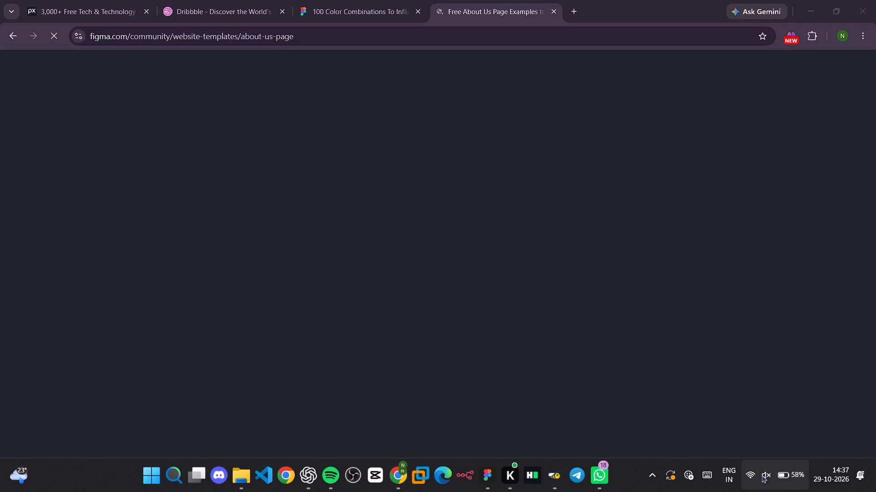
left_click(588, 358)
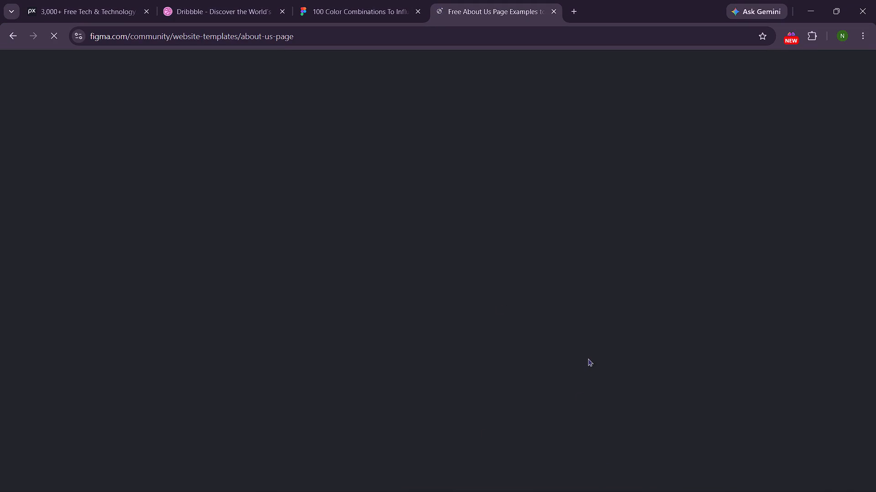
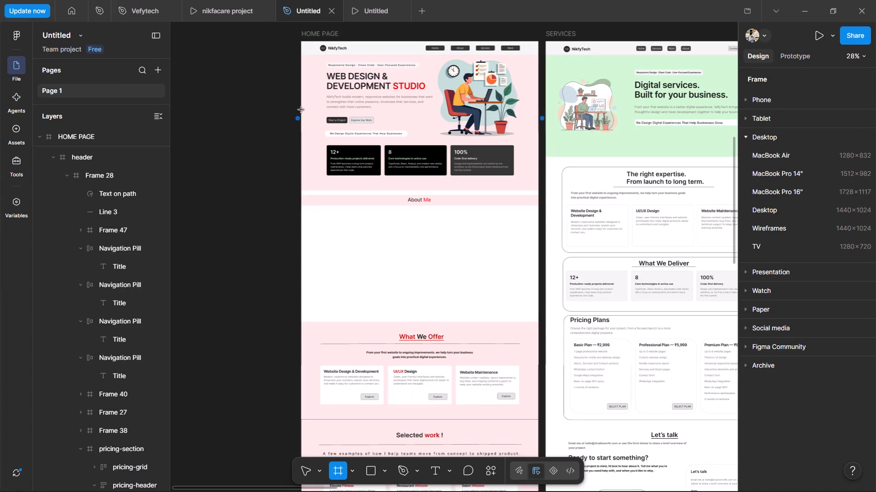
Duplicate the HOME PAGE frame, placing the copy directly to the left of the original.
left_click(781, 52)
left_click(765, 56)
left_click(299, 120)
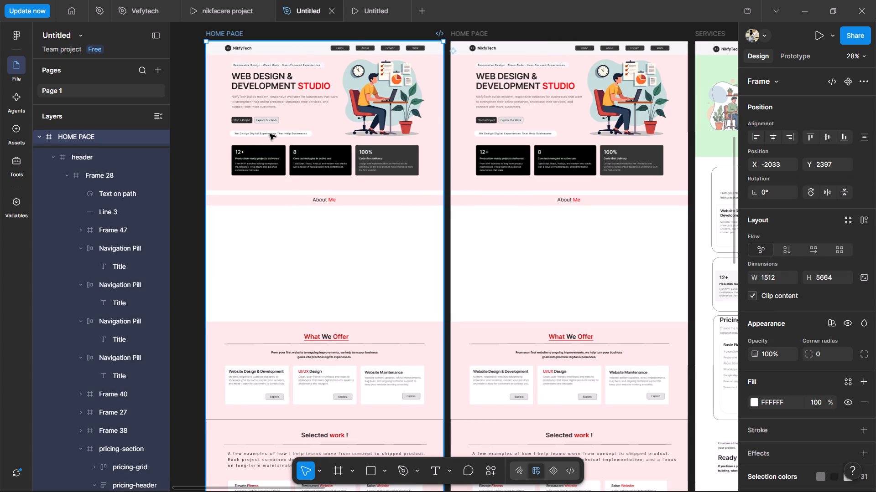
Examine the two HOME PAGE frames side by side, from the About Me section down to the footer.
scroll(468, 121, "down", 12)
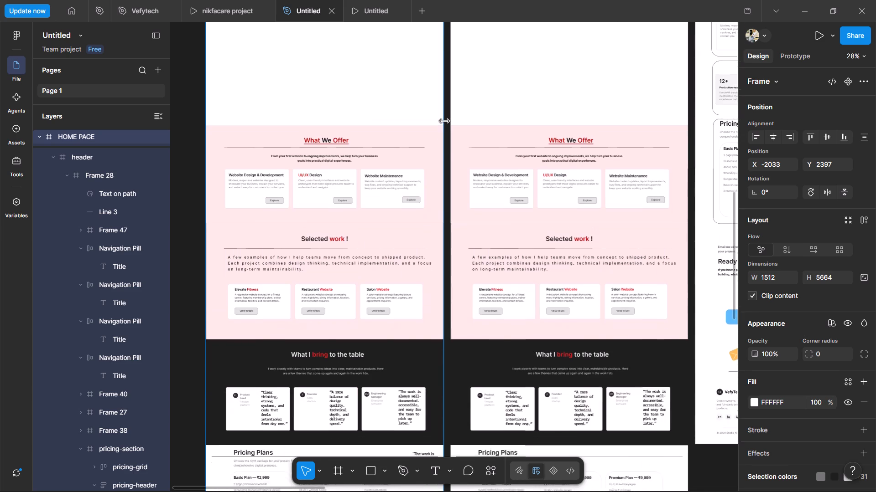
scroll(444, 121, "down", 9)
scroll(442, 118, "up", 1)
scroll(442, 117, "down", 7)
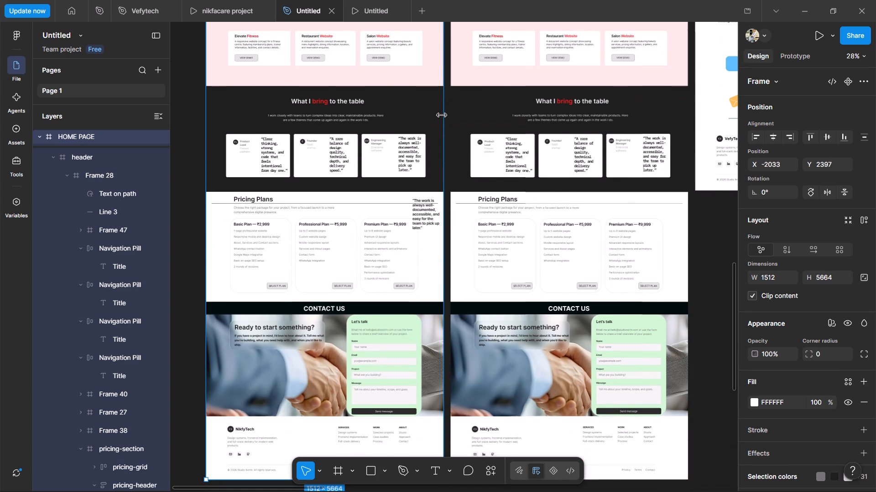
scroll(442, 115, "up", 1)
scroll(442, 115, "down", 8)
scroll(442, 115, "up", 13)
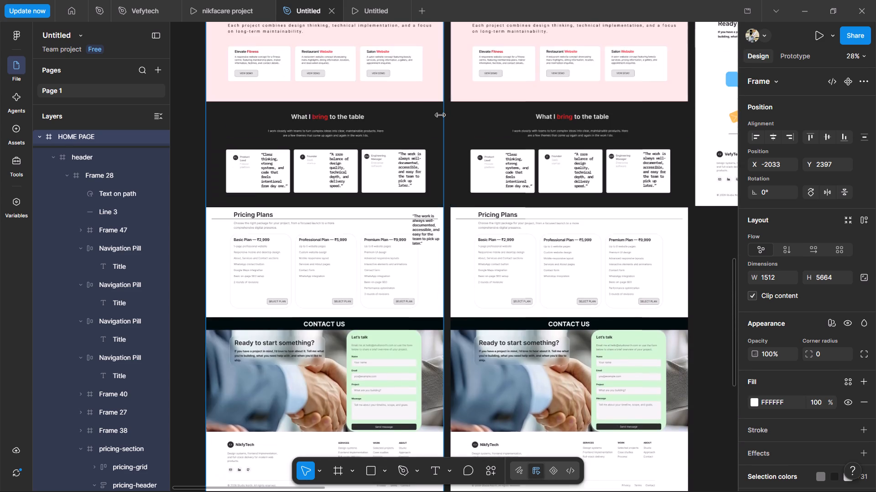
scroll(440, 115, "up", 20)
scroll(440, 115, "up", 3)
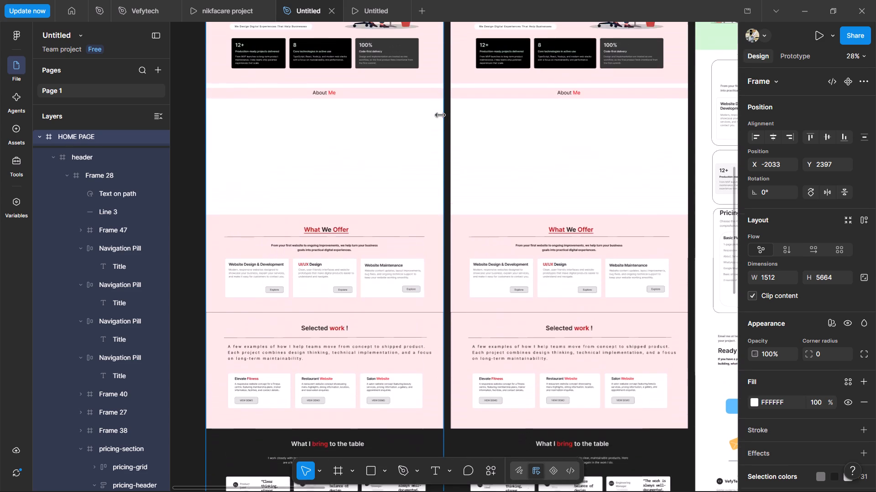
scroll(440, 115, "up", 5)
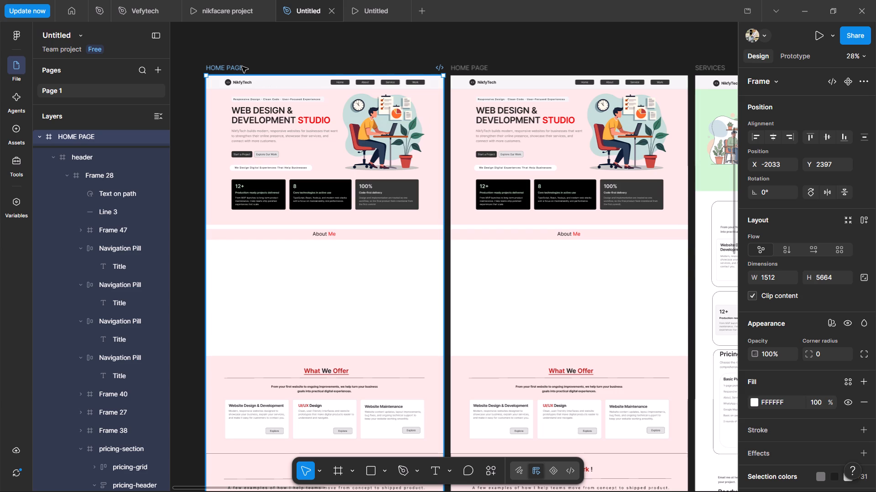
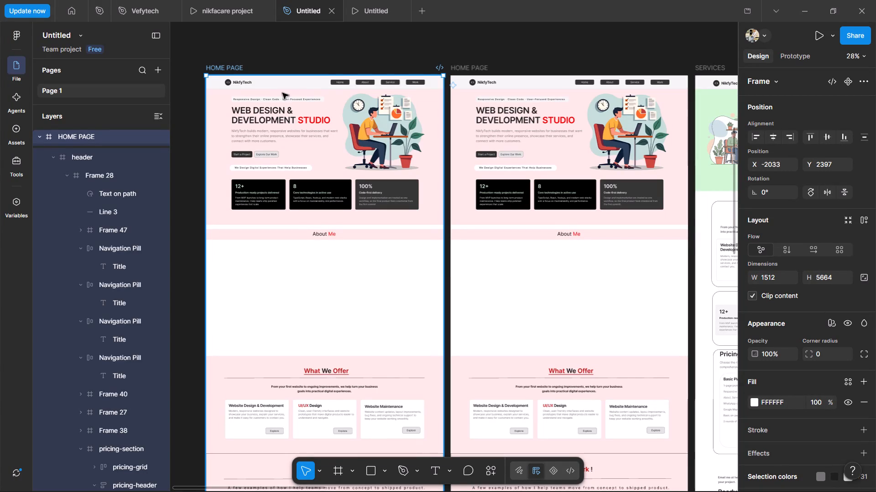
Create an iPhone 17 frame of 402 × 874 in the empty canvas beside the duplicated HOME PAGE frame.
scroll(282, 93, "right", 4)
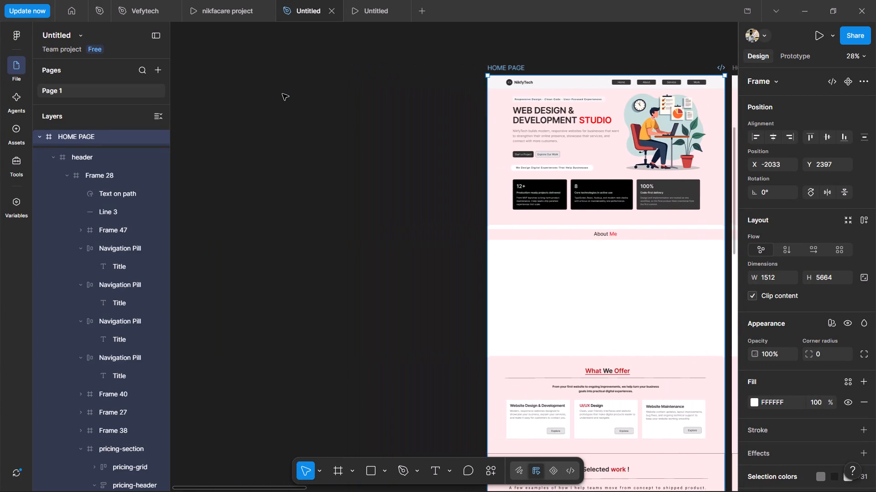
scroll(282, 94, "right", 1)
key("f")
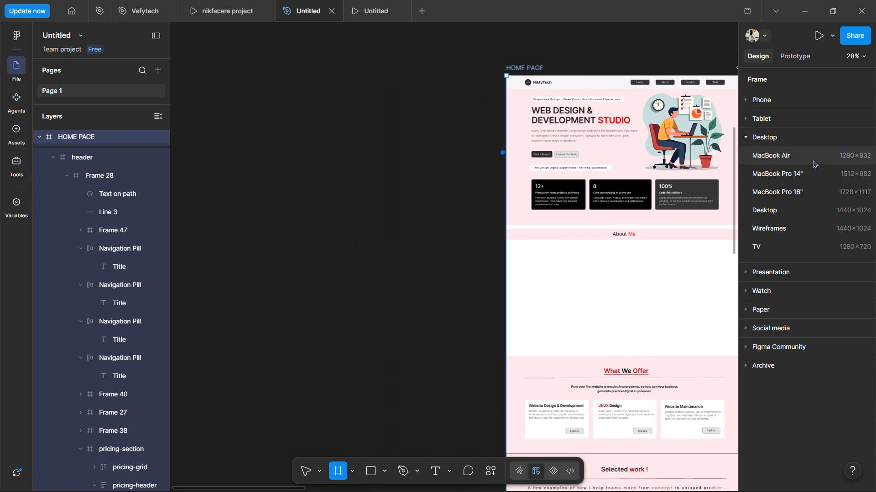
left_click(752, 99)
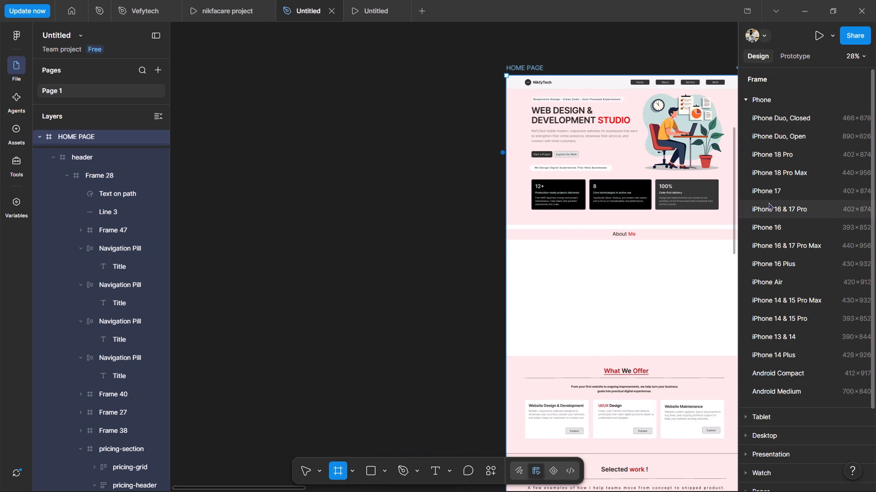
left_click(767, 185)
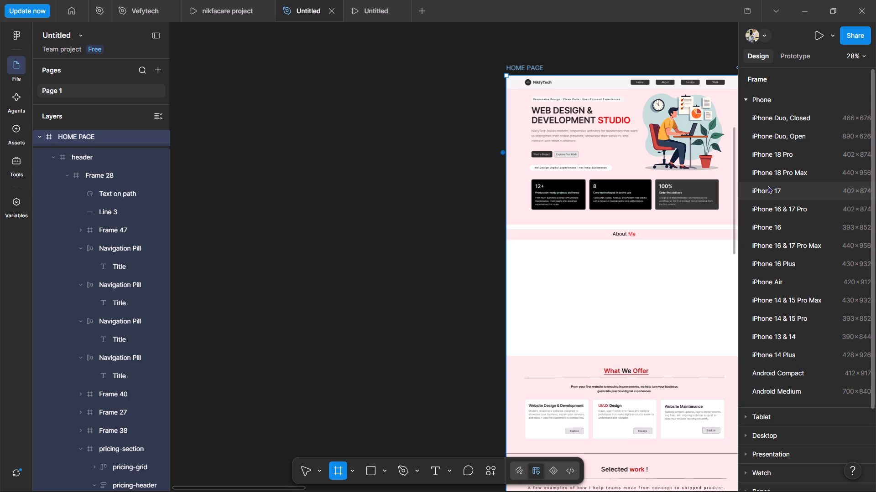
left_click(767, 185)
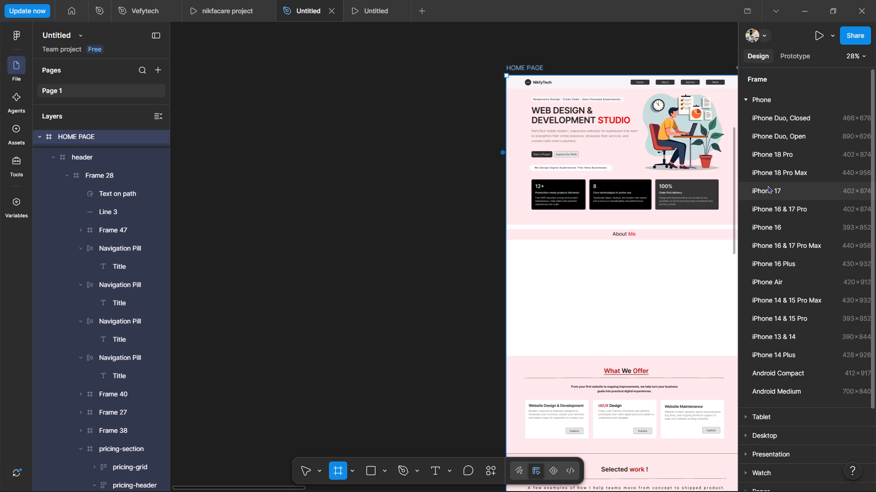
double_click(767, 185)
left_click(770, 190)
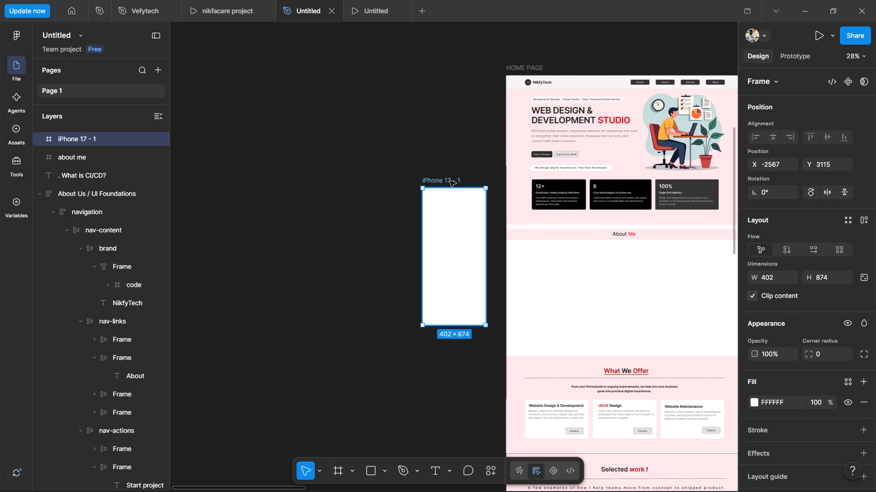
Align the iPhone 17 frame's top with the HOME PAGE frame at Y 2397 and extend its height to about 6279.
left_click_drag(450, 181, 423, 69)
left_click_drag(415, 215, 428, 491)
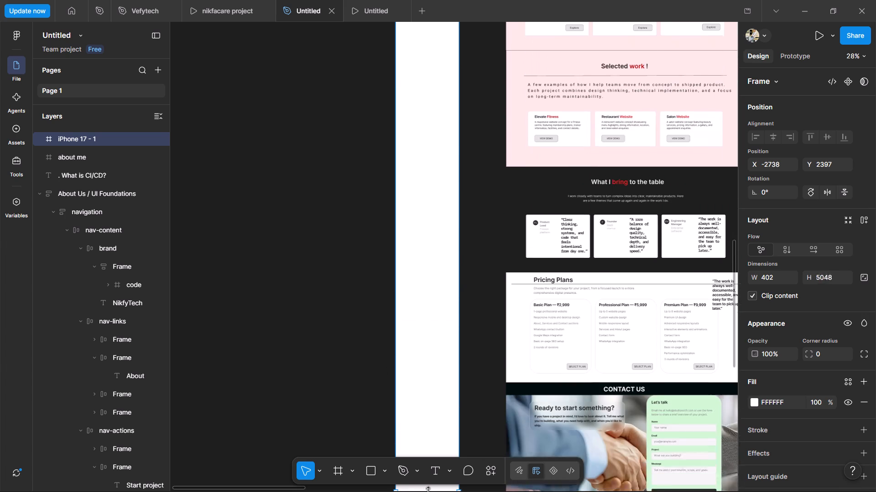
left_click_drag(428, 491, 446, 371)
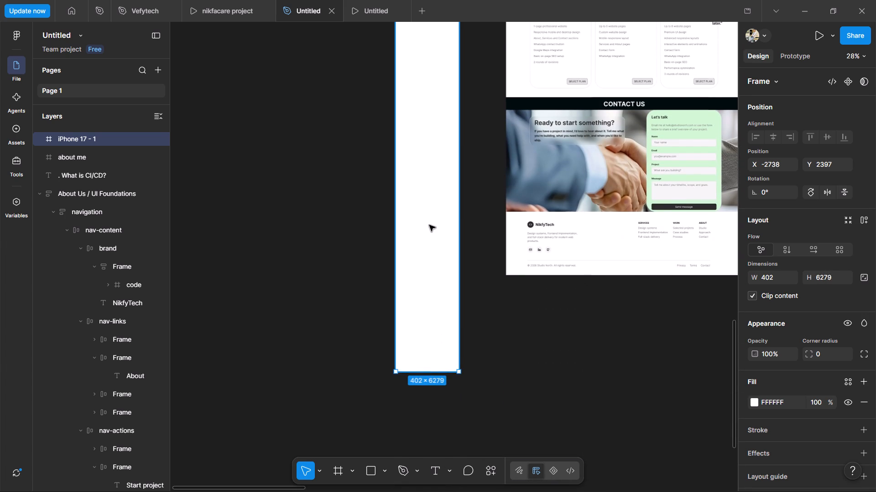
Copy the group of three project cards from the Selected work section into the iPhone 17 frame, placing it at about X 23, Y 413.
scroll(429, 225, "up", 15)
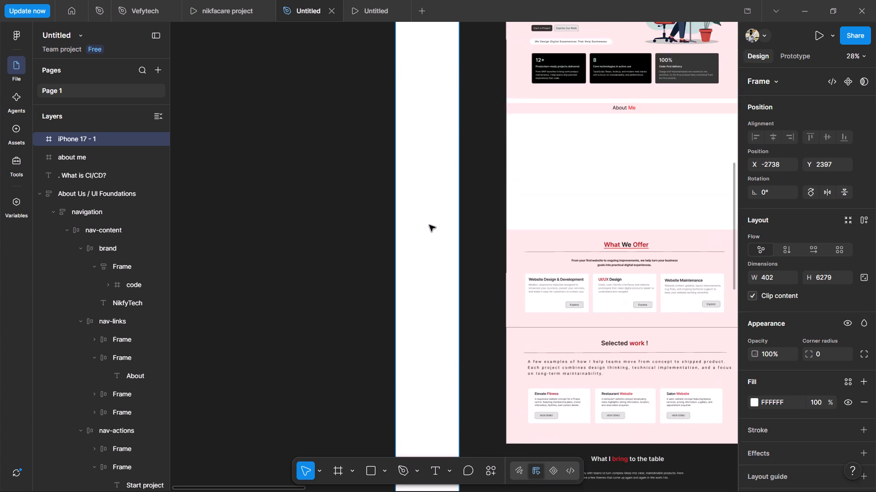
scroll(429, 225, "up", 2)
double_click(565, 216)
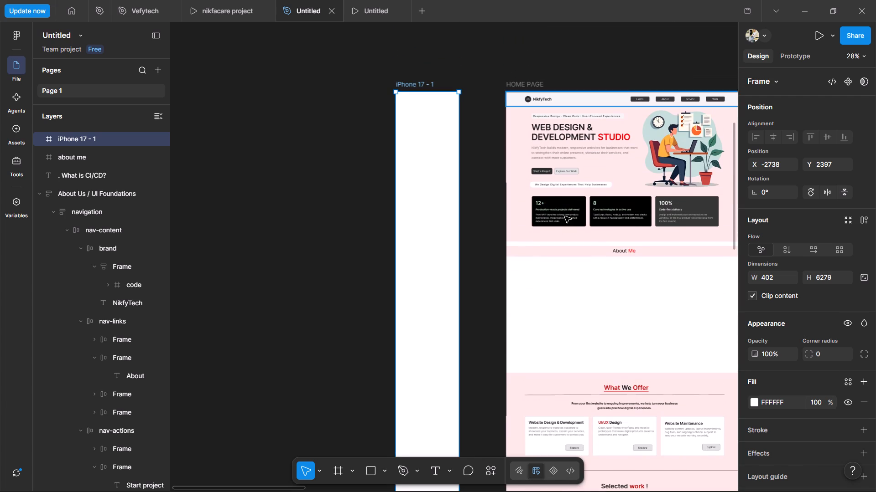
double_click(565, 216)
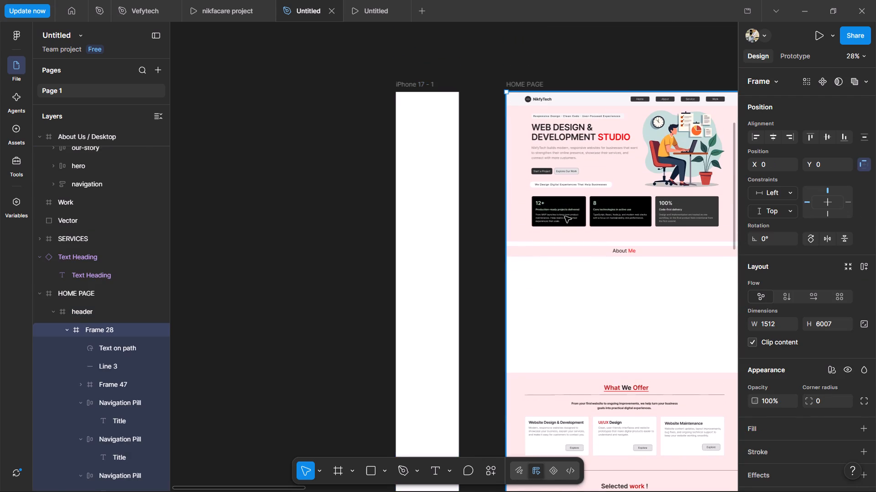
double_click(565, 216)
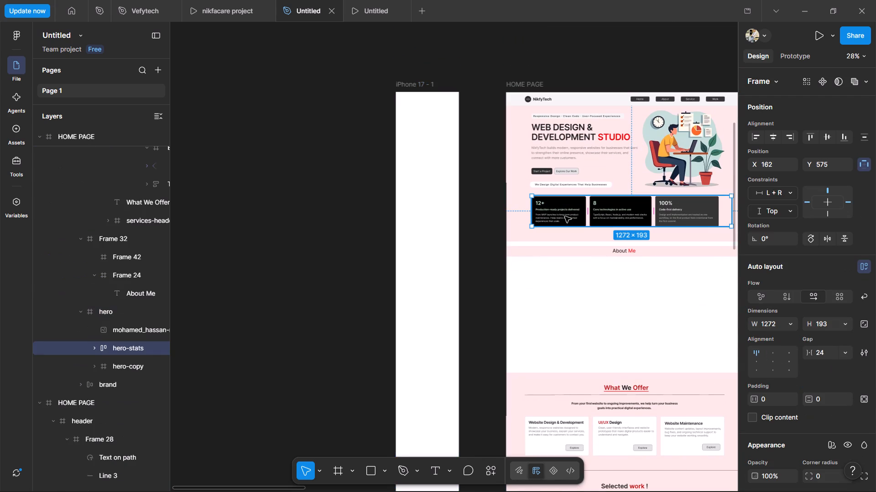
scroll(565, 216, "left", 1)
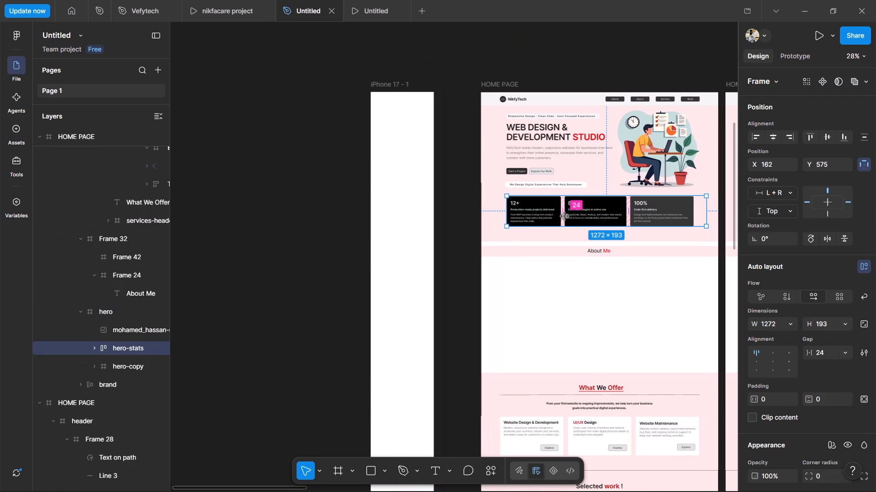
left_click(530, 215)
scroll(530, 215, "down", 2)
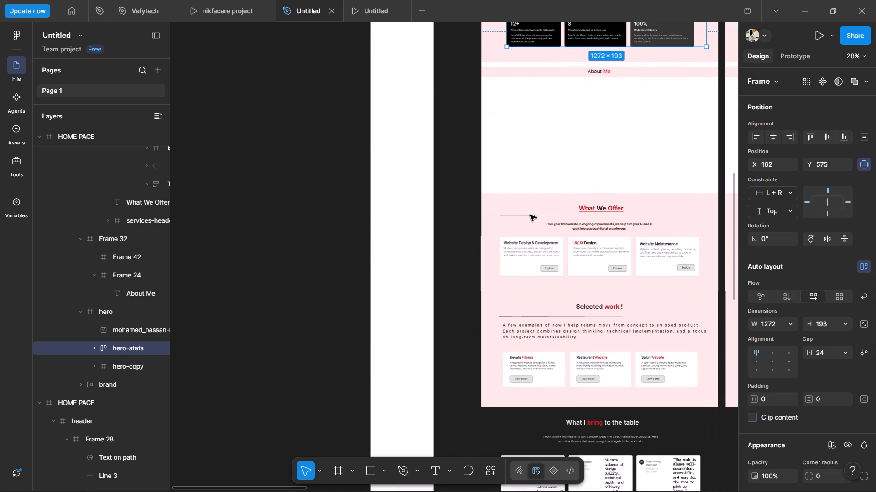
double_click(527, 267)
scroll(527, 267, "down", 1)
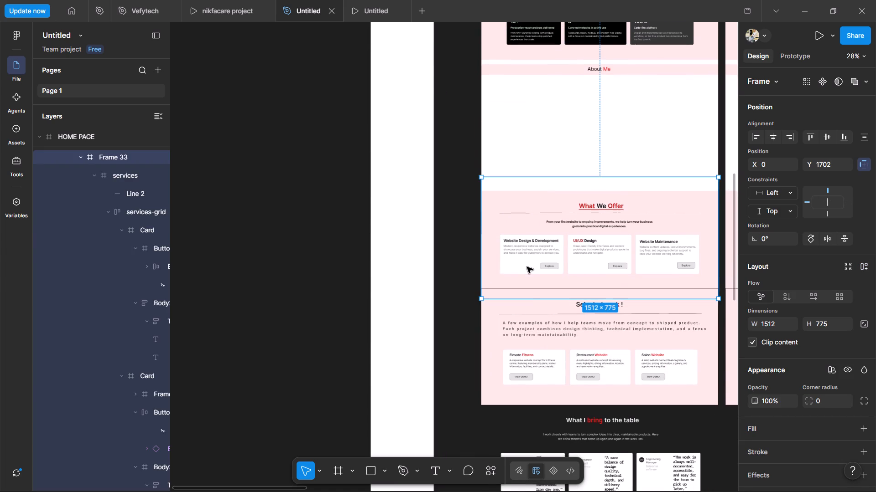
scroll(527, 267, "down", 1)
triple_click(527, 304)
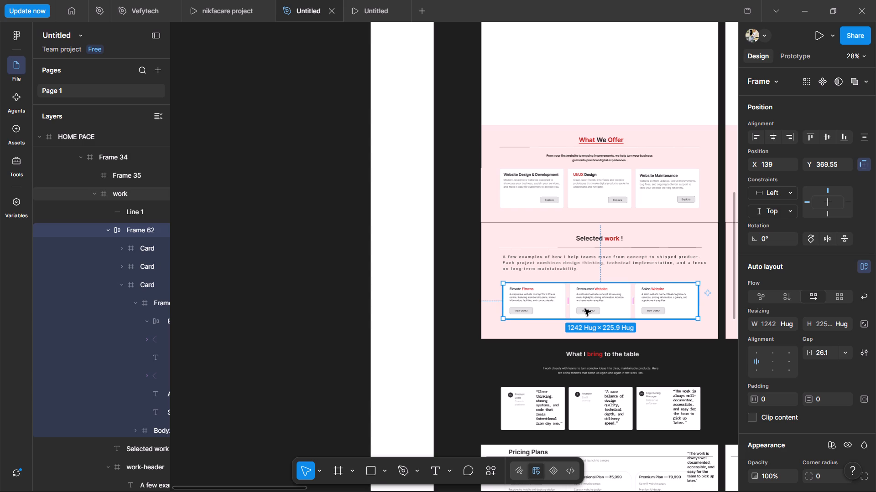
key("ctrl+c")
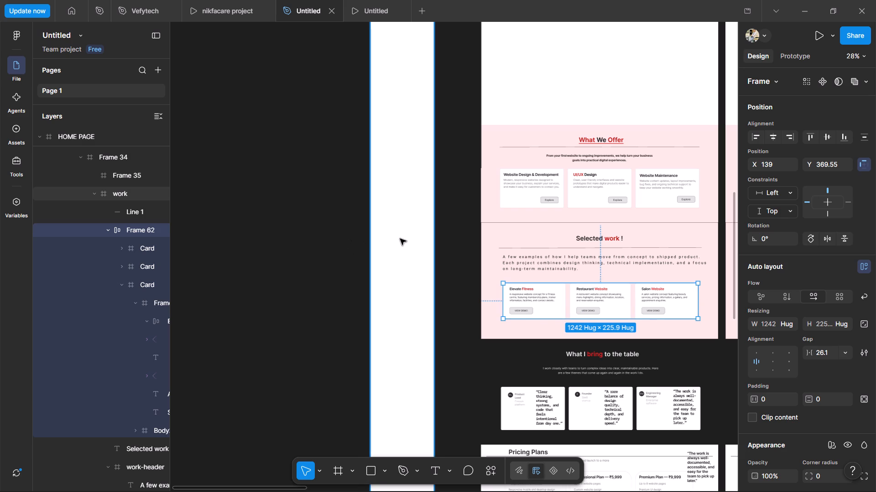
left_click(400, 238, "ctrl")
key("ctrl+v")
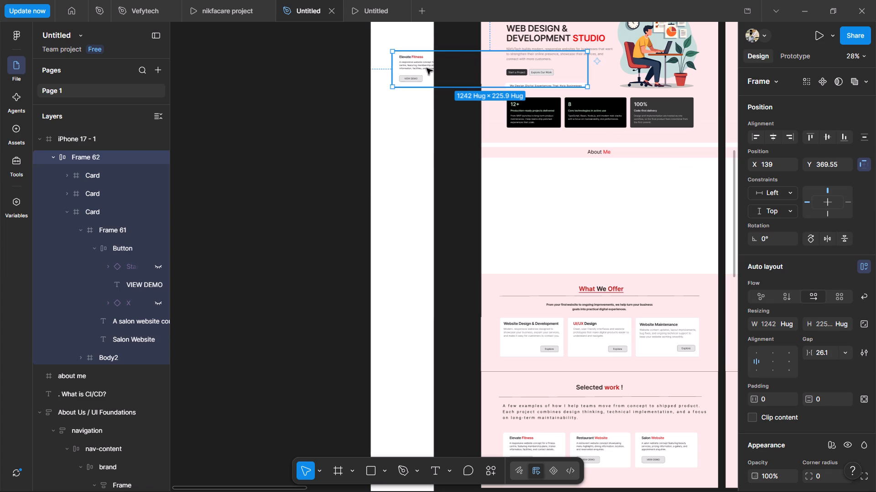
left_click_drag(423, 67, 404, 74)
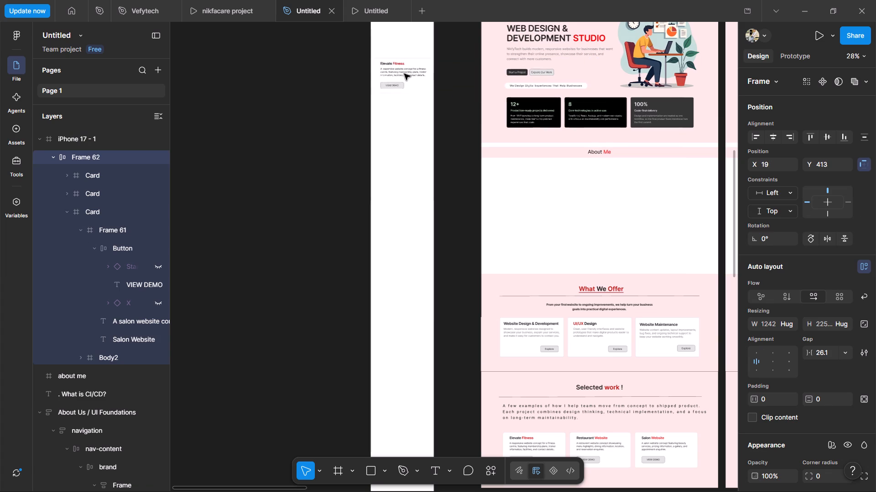
left_click_drag(404, 74, 405, 74)
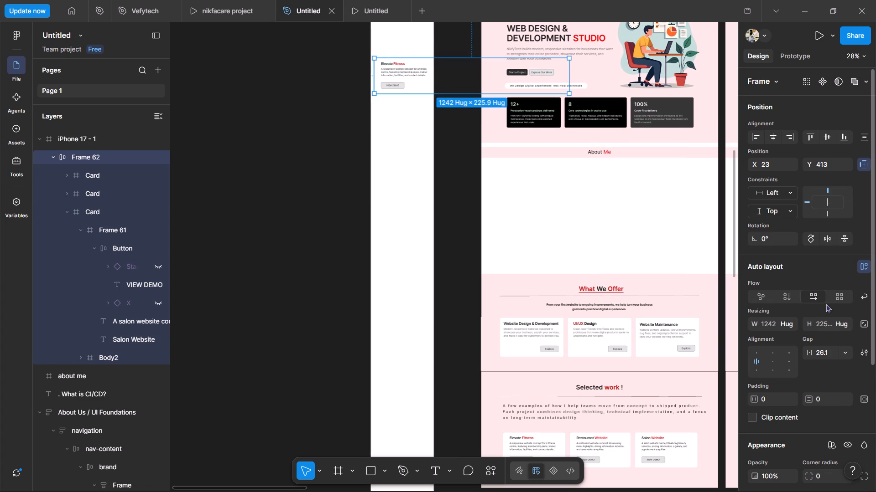
Stack the pasted project cards in a vertical auto layout with a gap of 55.
left_click(787, 296)
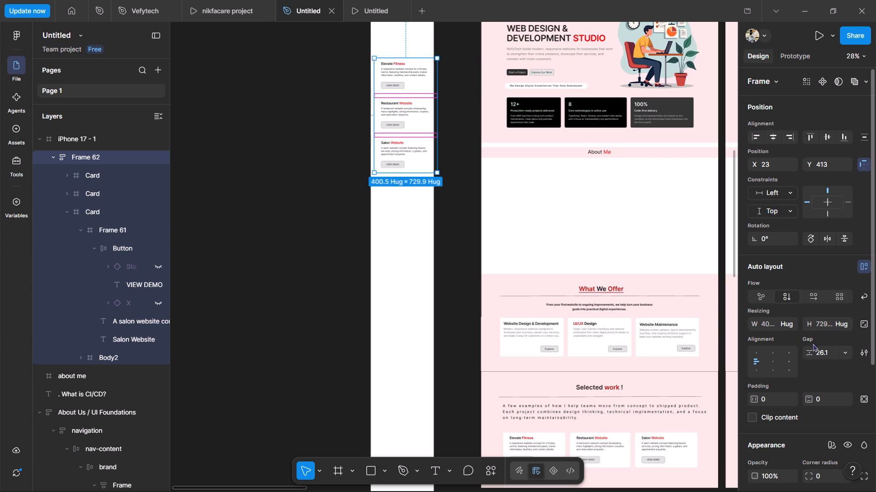
left_click_drag(808, 351, 469, 258)
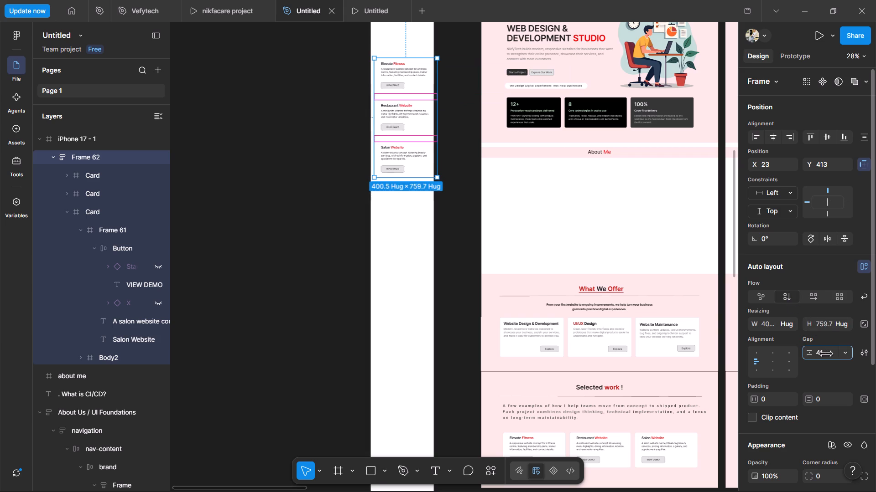
left_click_drag(469, 258, 471, 259)
Nudge the stacked card group sideways to X 1 so it fits the width of the iPhone 17 frame.
scroll(402, 82, "up", 1, "ctrl")
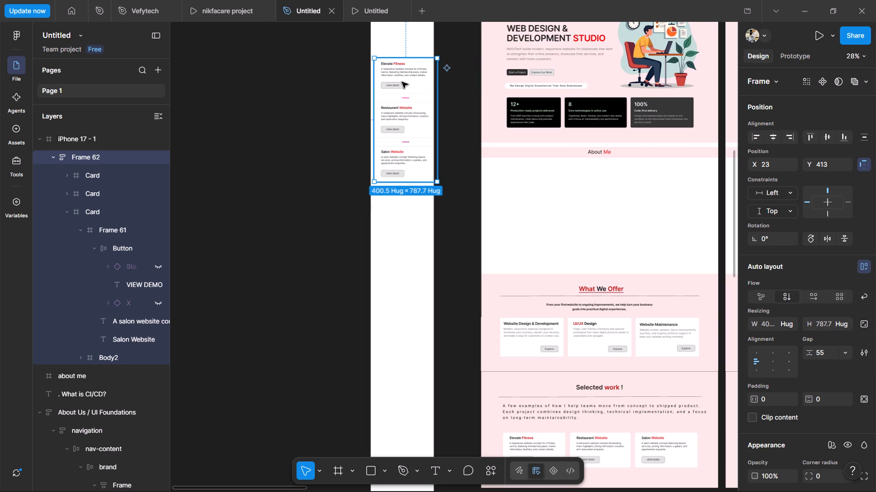
scroll(402, 82, "up", 1, "ctrl")
scroll(402, 82, "up", 1)
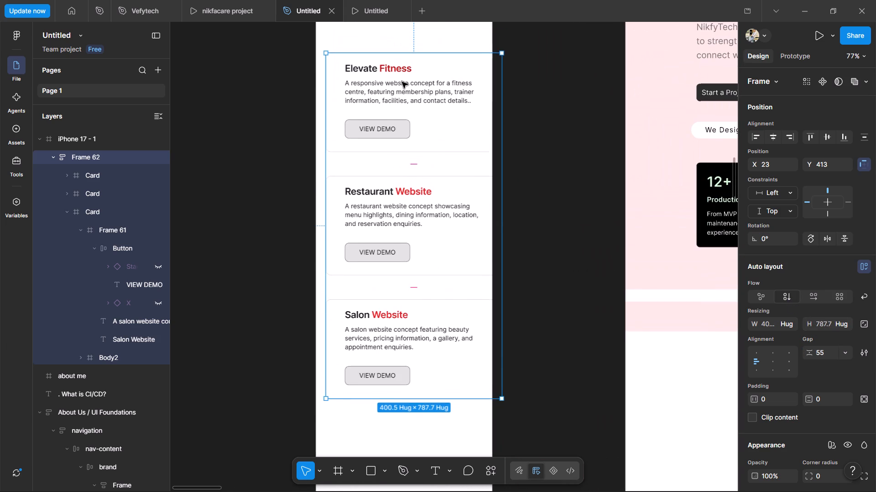
key("shift+Left")
key("shift+Left")
key("Left")
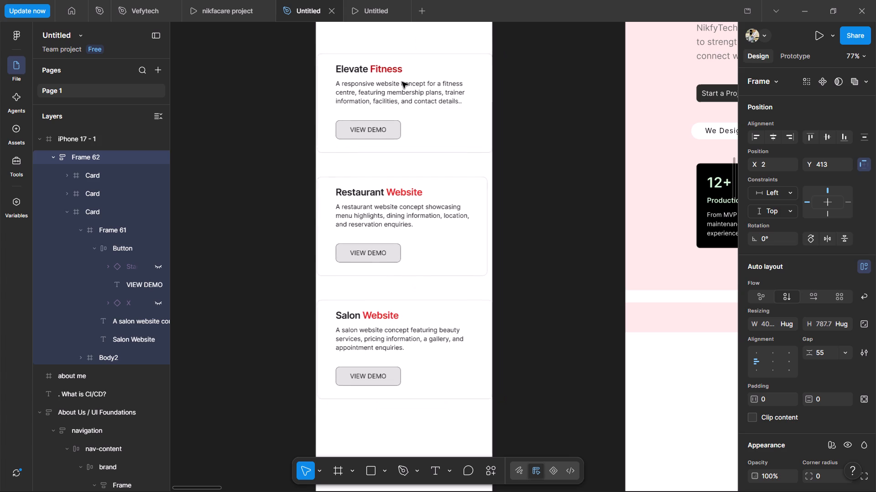
key("Left")
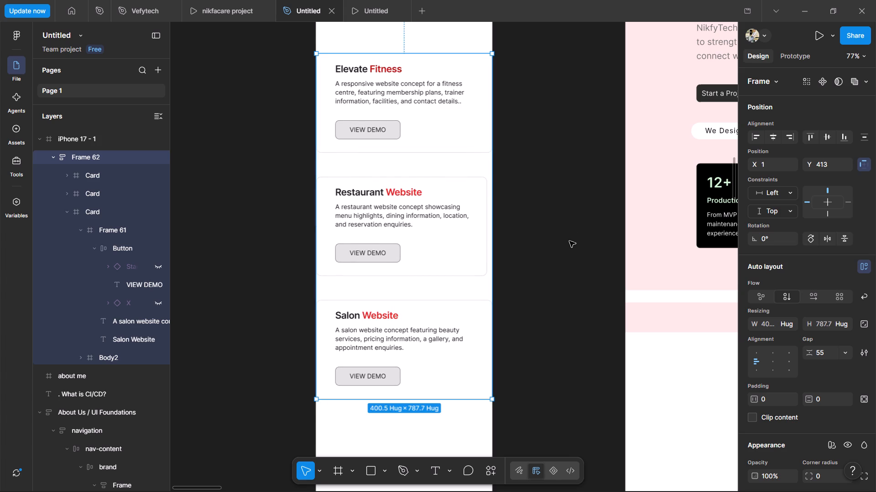
Examine the stacked project cards in the iPhone 17 frame alongside the desktop hero section, using the Hand tool for part of the review.
scroll(569, 241, "up", 2)
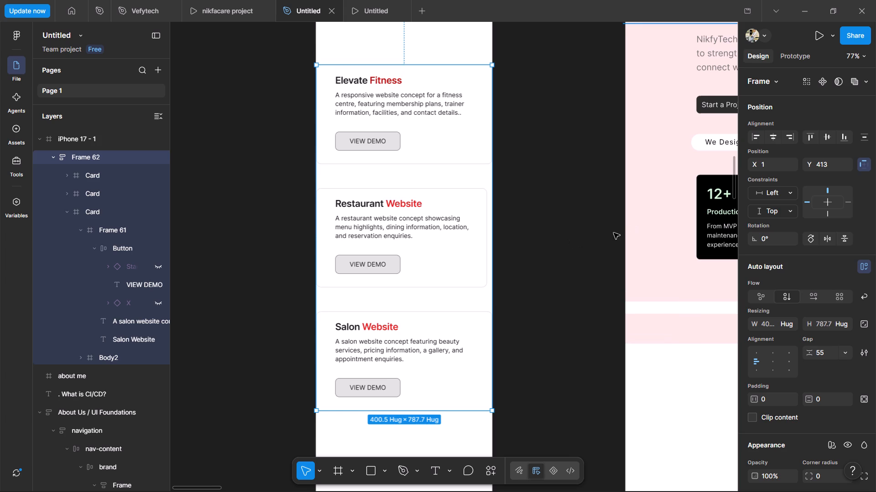
scroll(473, 258, "up", 19)
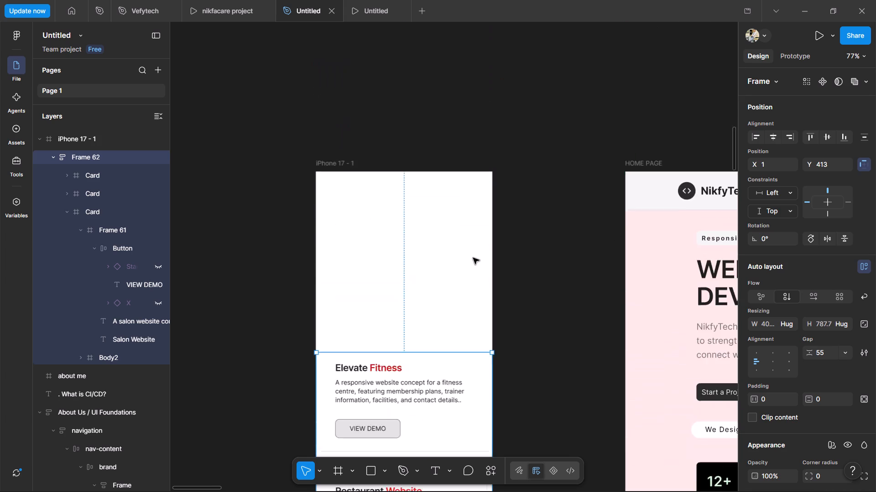
scroll(473, 258, "up", 3)
scroll(473, 258, "down", 20)
scroll(473, 258, "down", 10)
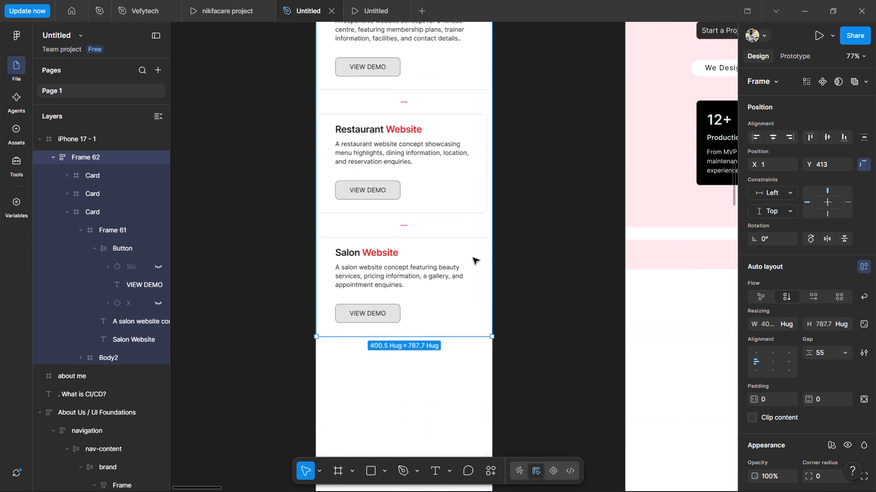
scroll(473, 258, "down", 5)
scroll(473, 258, "up", 4)
scroll(473, 258, "down", 5)
scroll(473, 258, "up", 3)
scroll(473, 258, "down", 3)
scroll(473, 258, "up", 11)
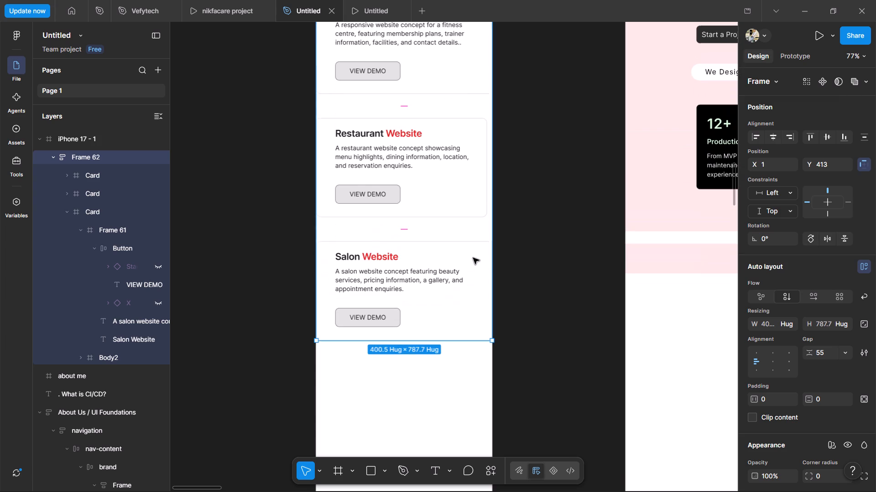
left_click(325, 466)
left_click(323, 466)
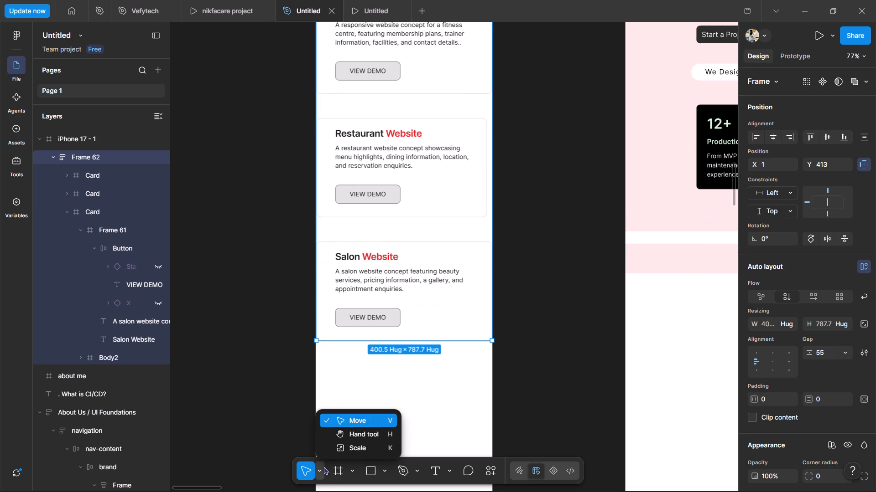
left_click(353, 429)
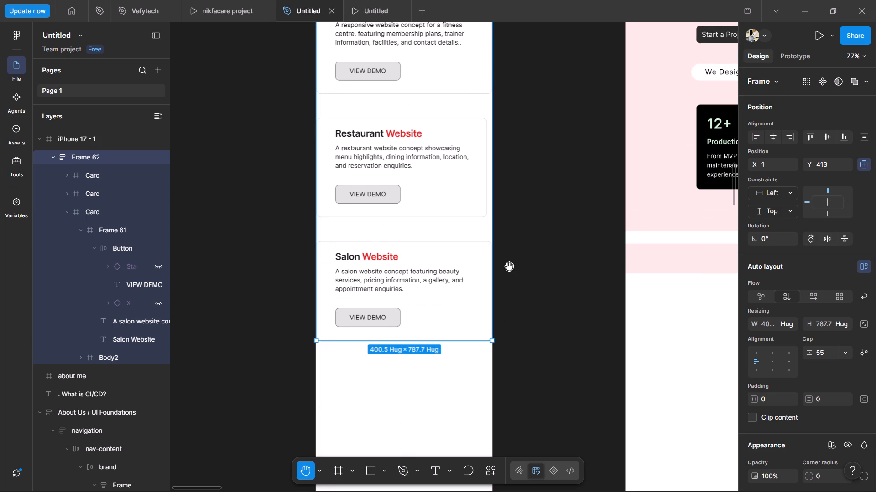
left_click_drag(509, 266, 266, 345)
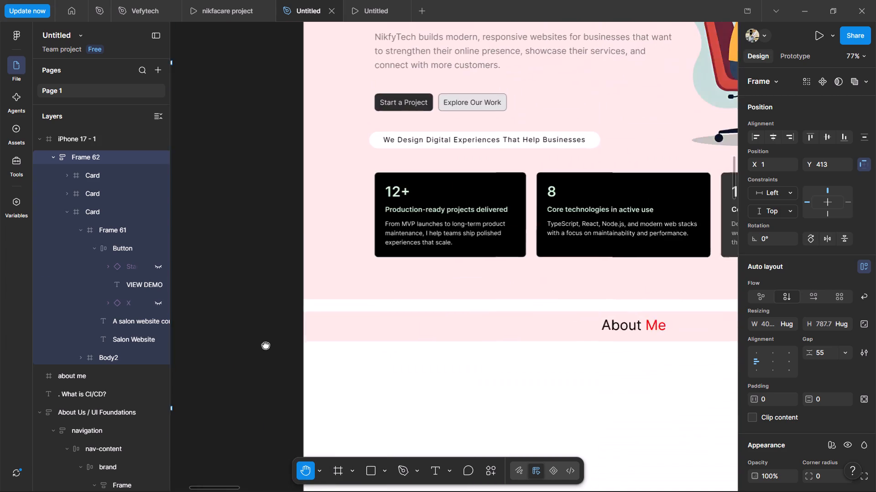
left_click_drag(266, 345, 541, 373)
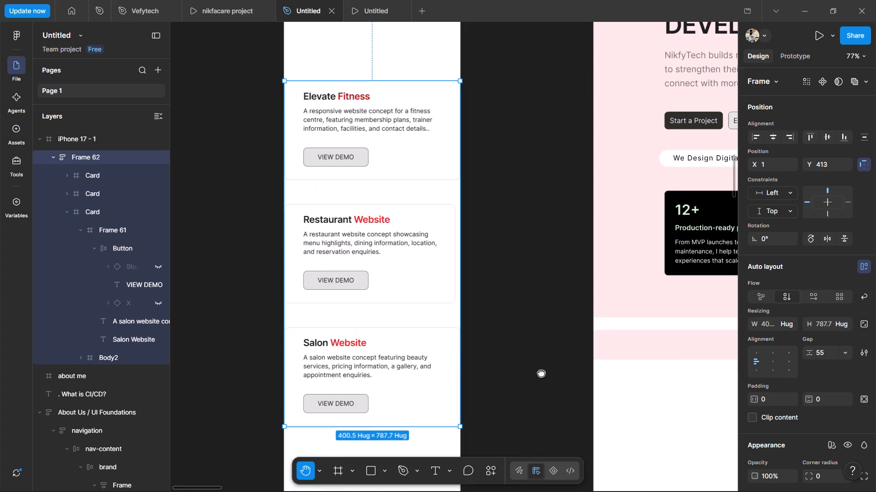
left_click_drag(541, 373, 485, 373)
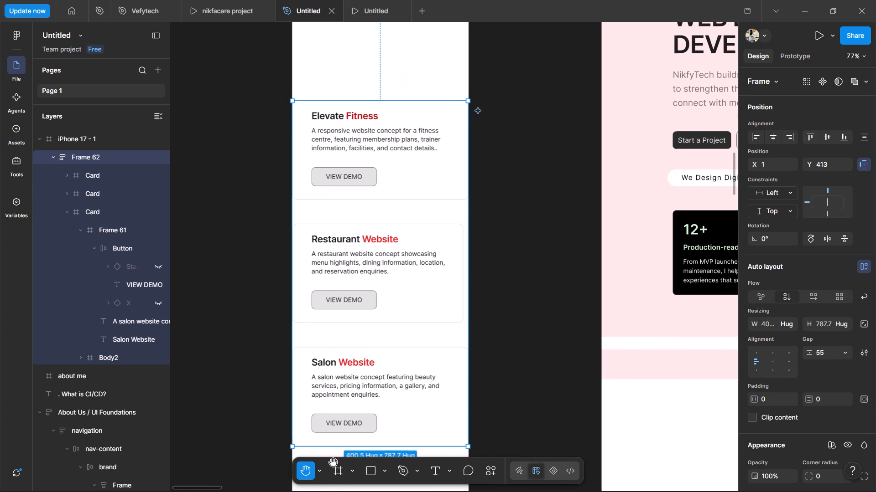
Move the stacked project cards down the iPhone 17 frame to about X 1, Y 2638, level with the desktop page's project examples section.
left_click(319, 470)
left_click(319, 433)
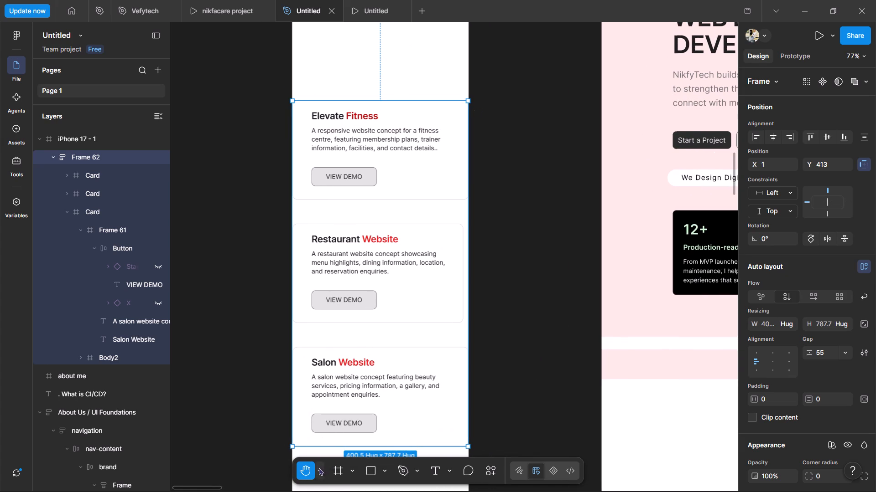
left_click(318, 467)
left_click(339, 425)
scroll(582, 282, "up", 2)
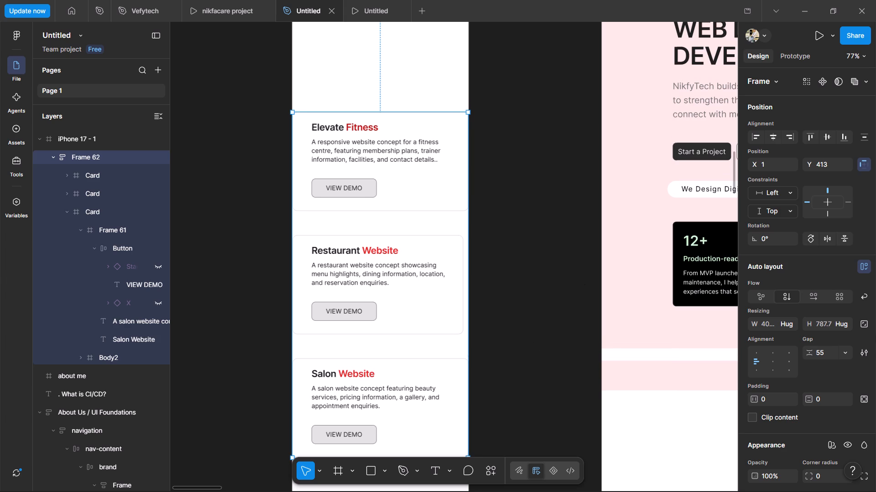
scroll(526, 257, "up", 5)
left_click_drag(400, 228, 447, 184)
scroll(448, 179, "down", 6)
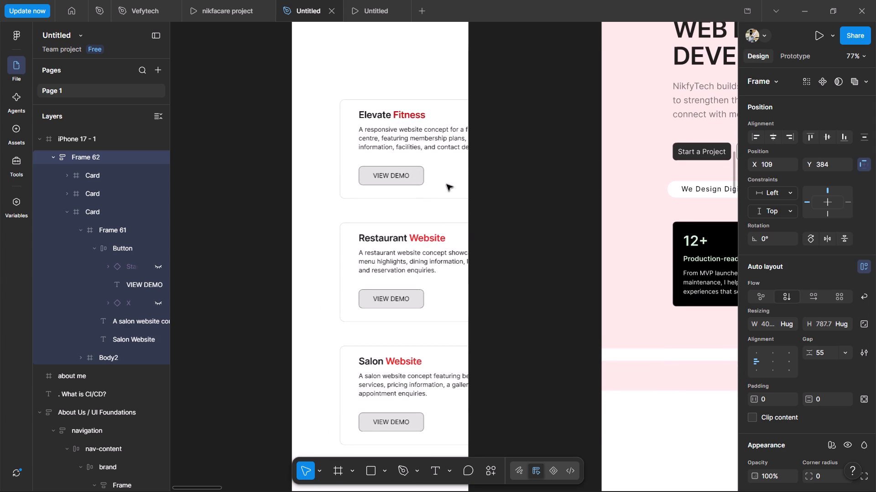
left_click_drag(447, 184, 412, 192)
scroll(407, 196, "down", 9)
scroll(412, 192, "up", 1)
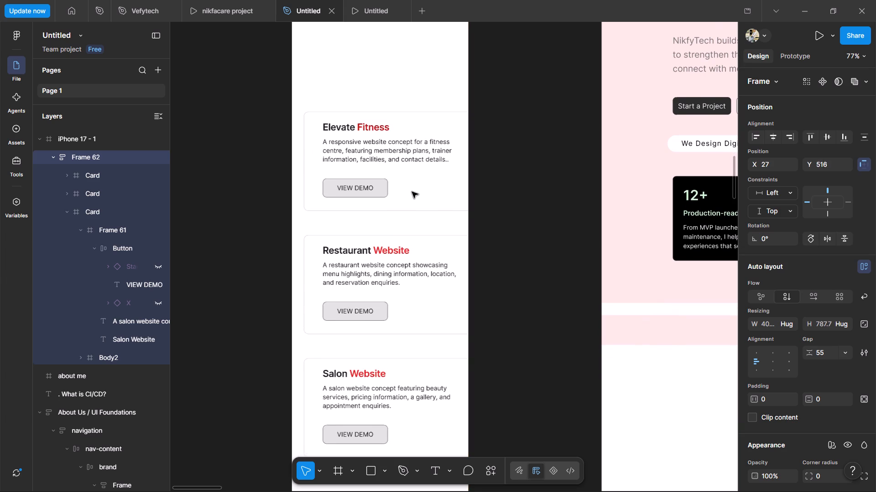
left_click_drag(412, 192, 417, 200)
scroll(412, 192, "down", 16)
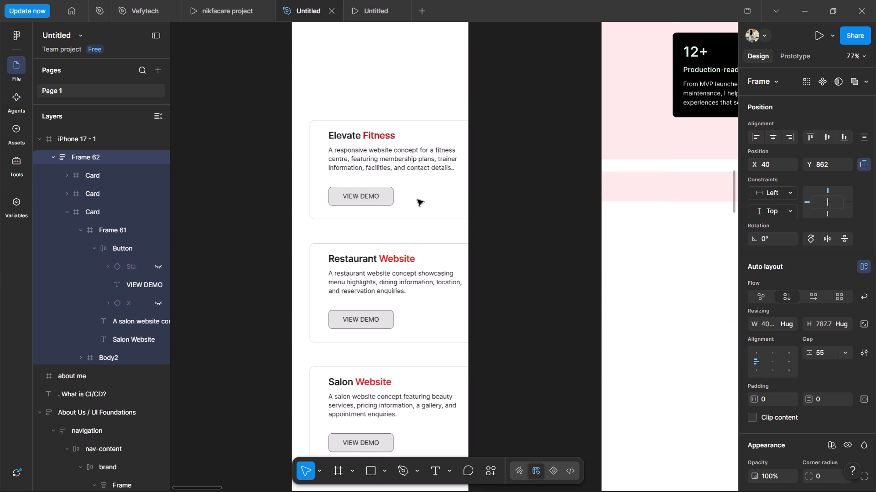
scroll(417, 200, "down", 8)
left_click_drag(417, 200, 412, 180)
scroll(417, 200, "down", 11)
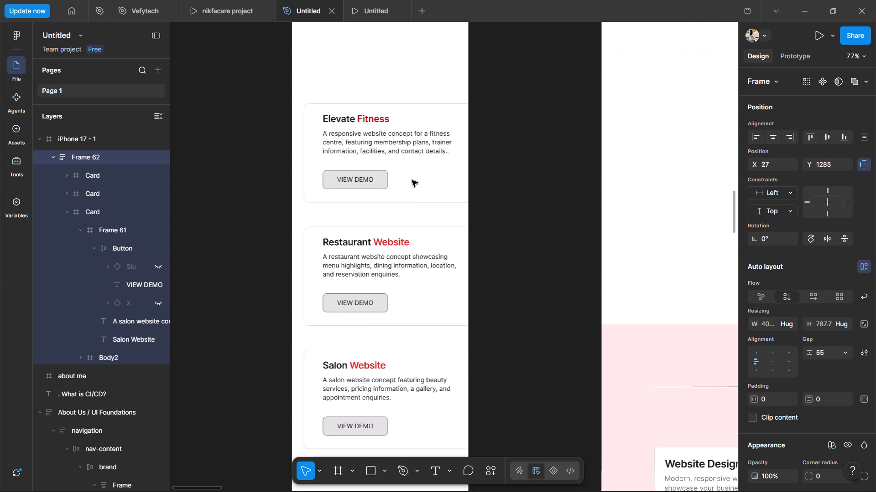
scroll(412, 180, "down", 2)
left_click_drag(412, 180, 408, 184)
scroll(412, 180, "up", 1)
scroll(412, 180, "down", 18)
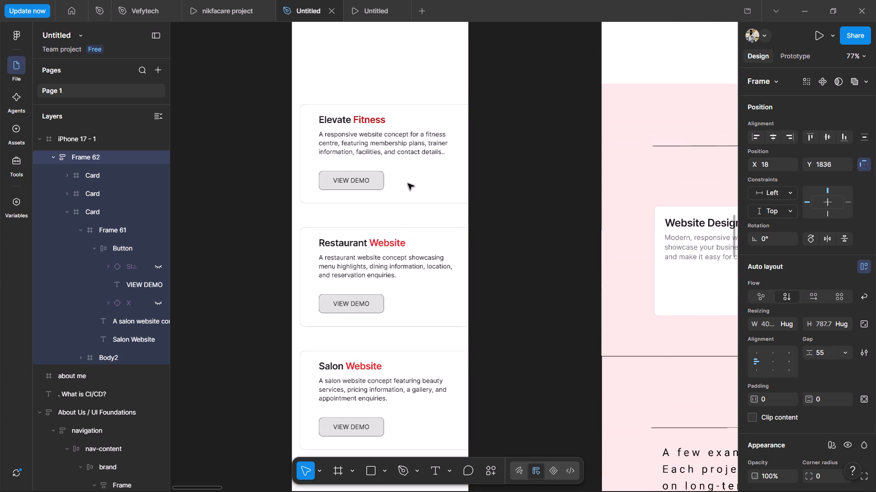
scroll(408, 184, "down", 3)
left_click_drag(408, 184, 410, 179)
scroll(408, 184, "down", 4)
scroll(408, 184, "up", 1)
scroll(408, 184, "down", 3)
scroll(408, 184, "up", 1)
scroll(409, 179, "down", 8)
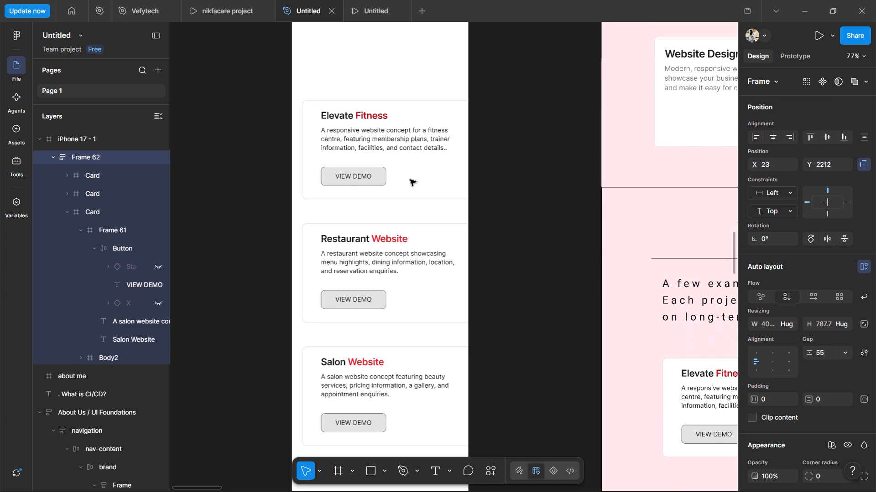
left_click_drag(410, 179, 410, 180)
scroll(410, 179, "down", 18)
scroll(410, 180, "down", 11)
scroll(410, 180, "up", 2)
scroll(410, 180, "down", 8)
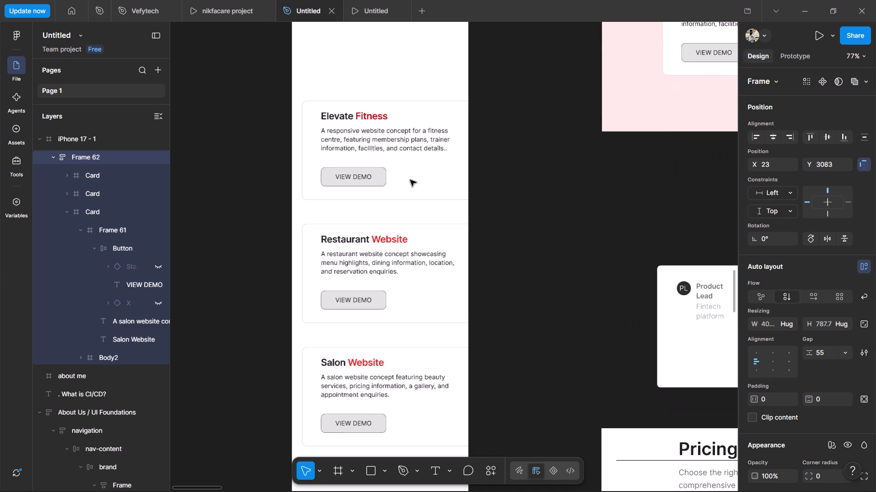
scroll(410, 180, "down", 3)
left_click_drag(410, 180, 416, 174)
scroll(410, 180, "down", 13)
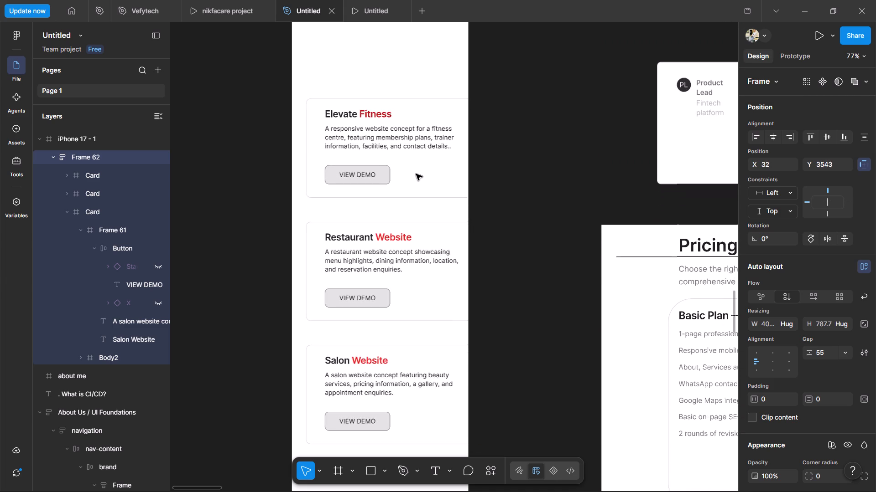
scroll(416, 174, "down", 2)
left_click_drag(416, 174, 411, 174)
scroll(416, 174, "down", 19)
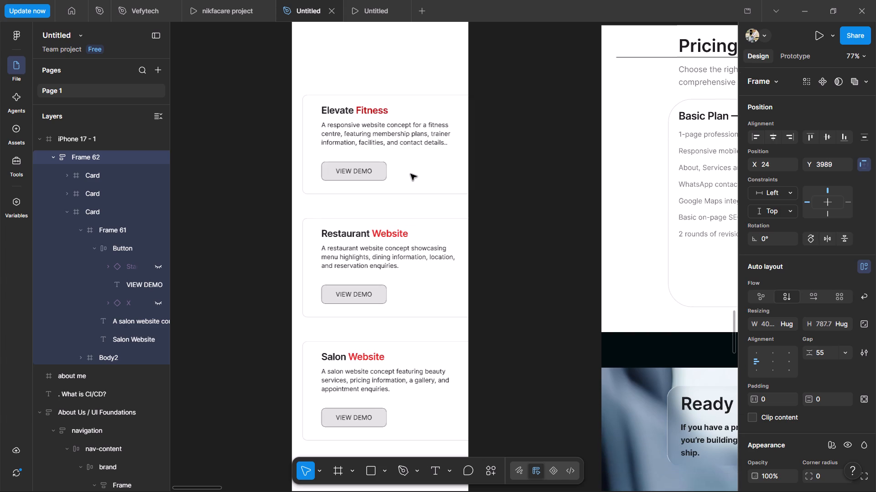
scroll(411, 174, "down", 2)
left_click_drag(411, 174, 401, 178)
scroll(410, 174, "down", 6)
scroll(401, 178, "up", 20)
scroll(401, 178, "up", 2)
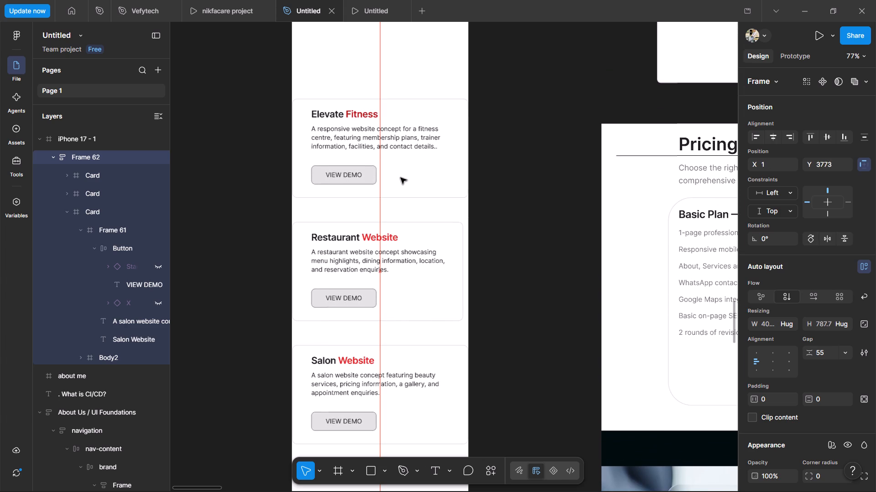
scroll(401, 178, "up", 1)
left_click_drag(401, 178, 397, 178)
scroll(401, 178, "up", 12)
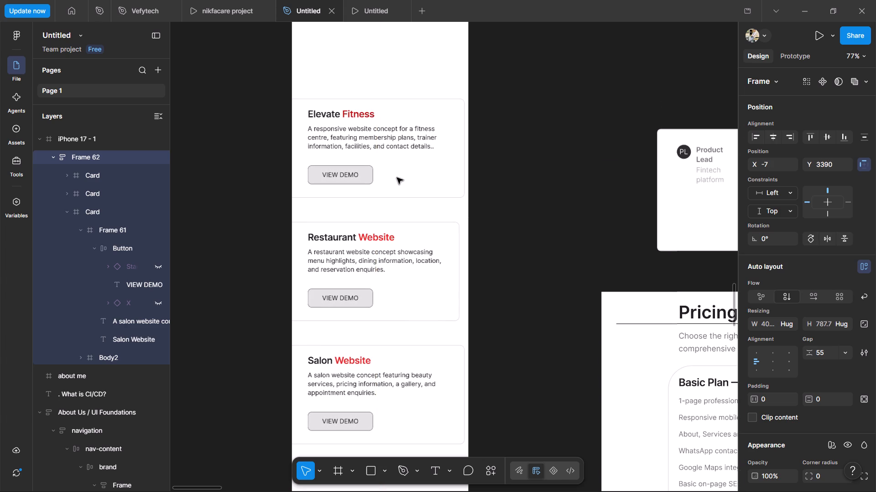
left_click_drag(397, 178, 394, 178)
scroll(397, 178, "up", 20)
scroll(394, 178, "up", 7)
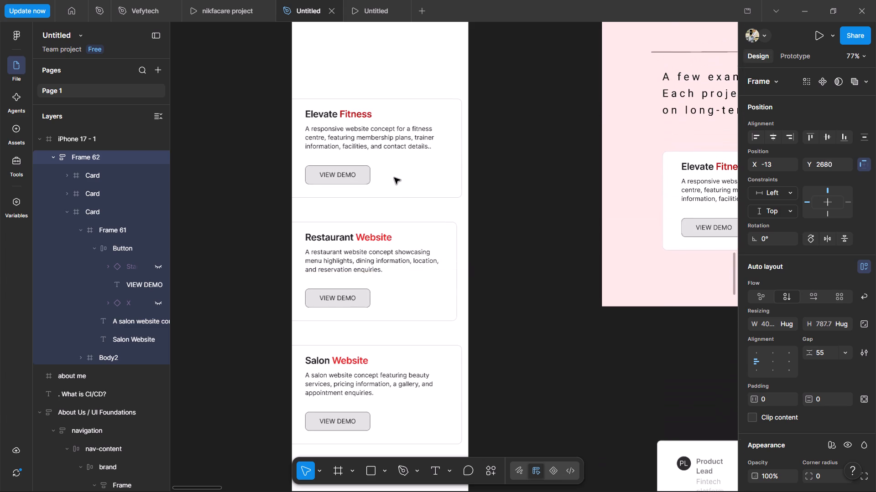
left_click_drag(394, 178, 364, 167)
scroll(394, 178, "up", 3)
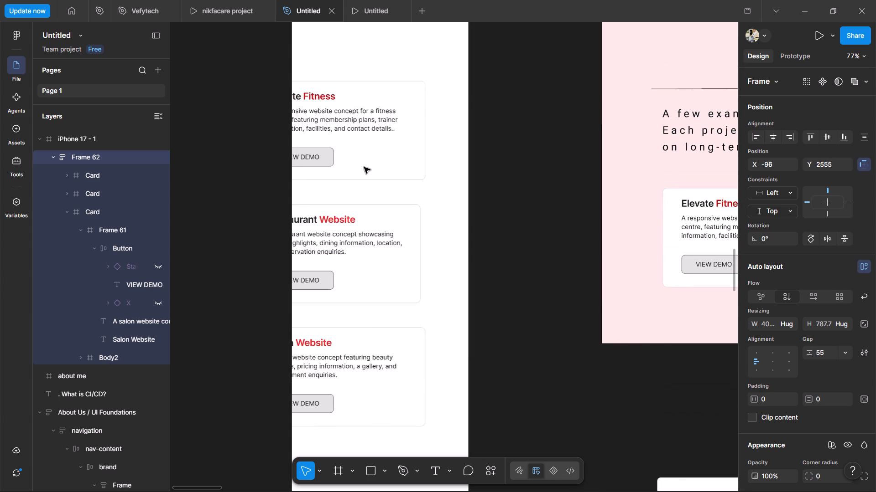
left_click_drag(364, 167, 399, 196)
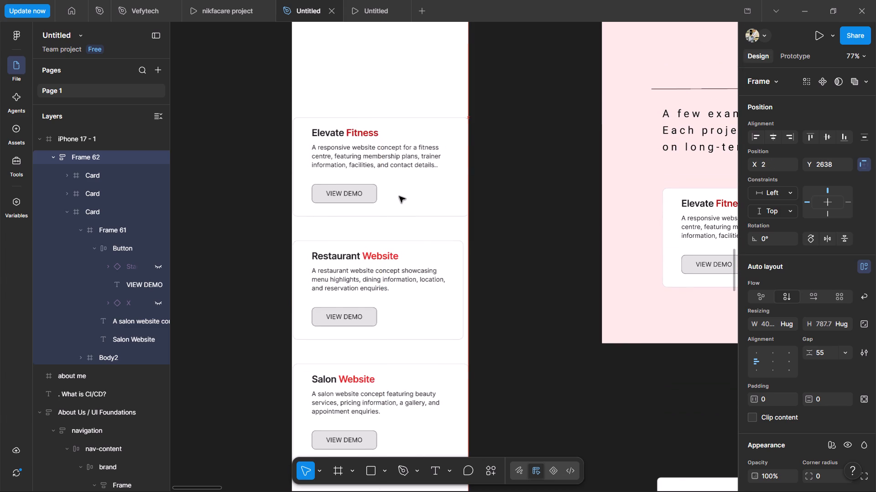
left_click_drag(399, 196, 401, 196)
left_click(529, 193)
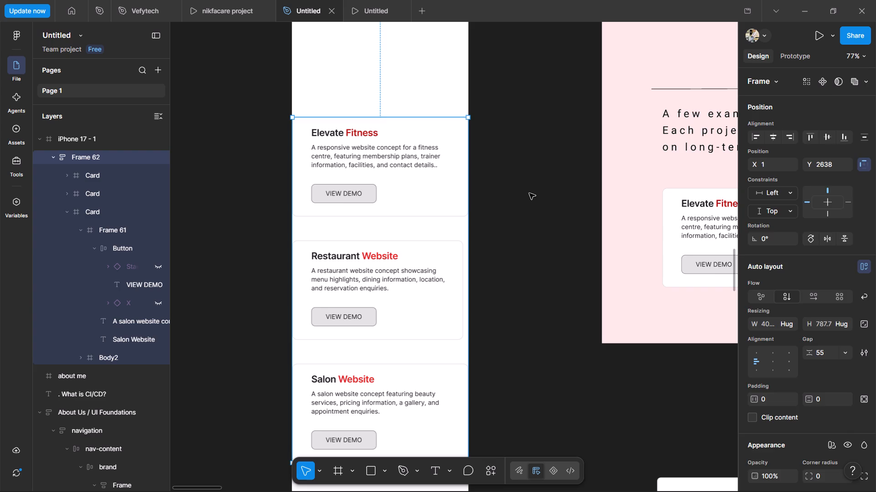
Examine the empty area above the project cards in the iPhone 17 frame against the desktop page's Website Design section.
scroll(506, 203, "up", 7)
scroll(506, 203, "down", 1)
scroll(506, 203, "up", 8)
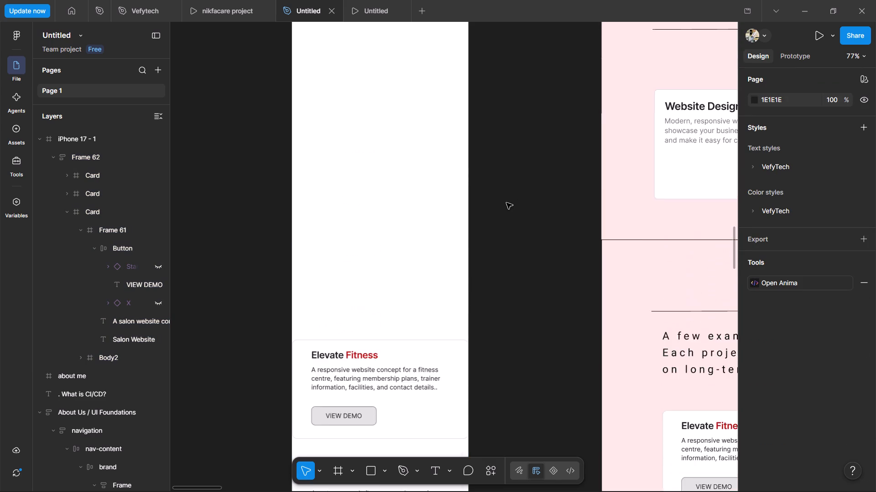
scroll(506, 203, "up", 6)
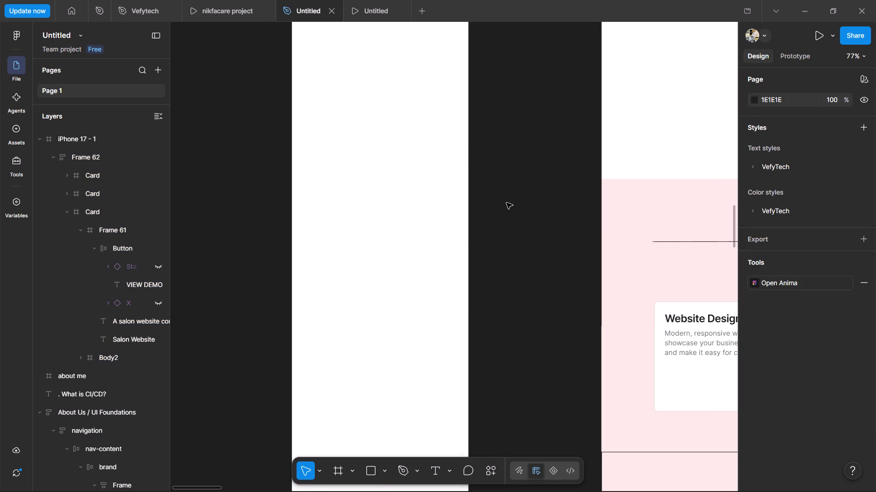
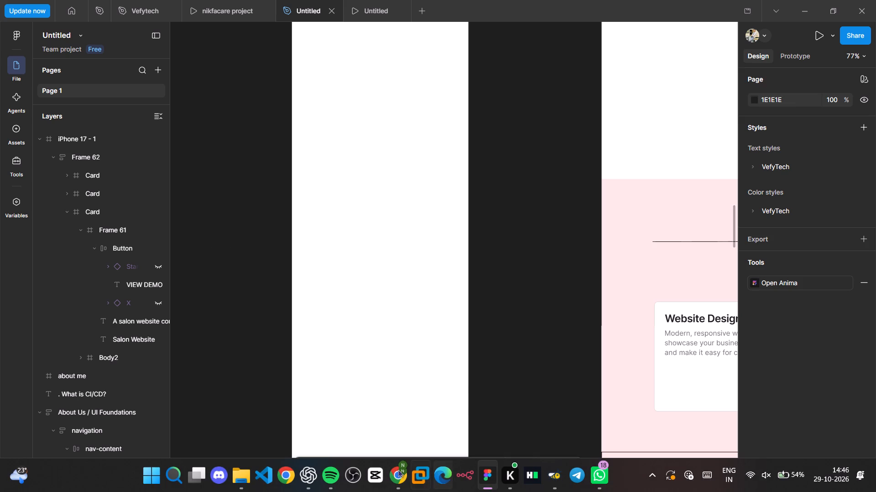
Switch to Google Chrome and look through the popular free About Us page templates on the Figma Community site.
left_click(398, 471)
scroll(381, 378, "down", 2)
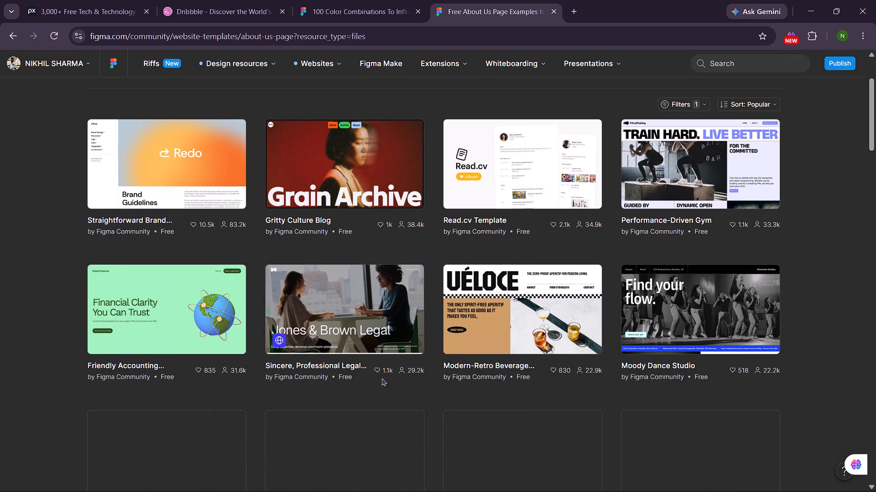
scroll(385, 363, "down", 3)
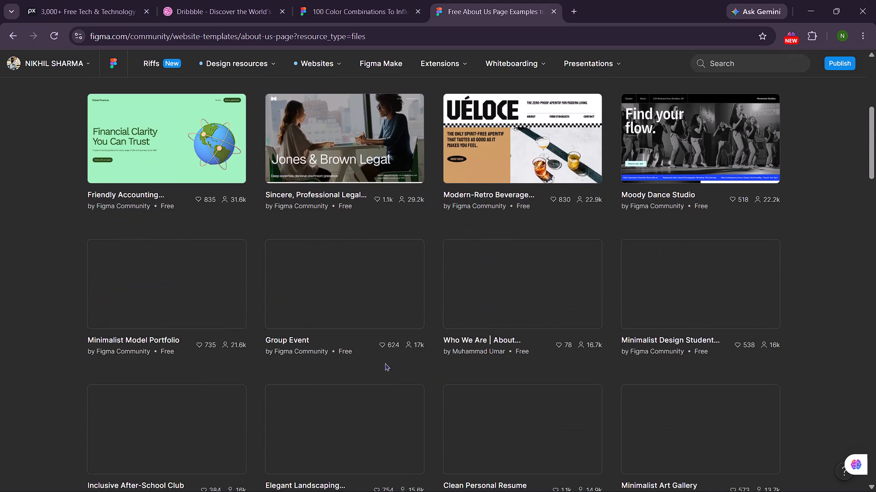
scroll(385, 363, "down", 1)
scroll(385, 363, "up", 1)
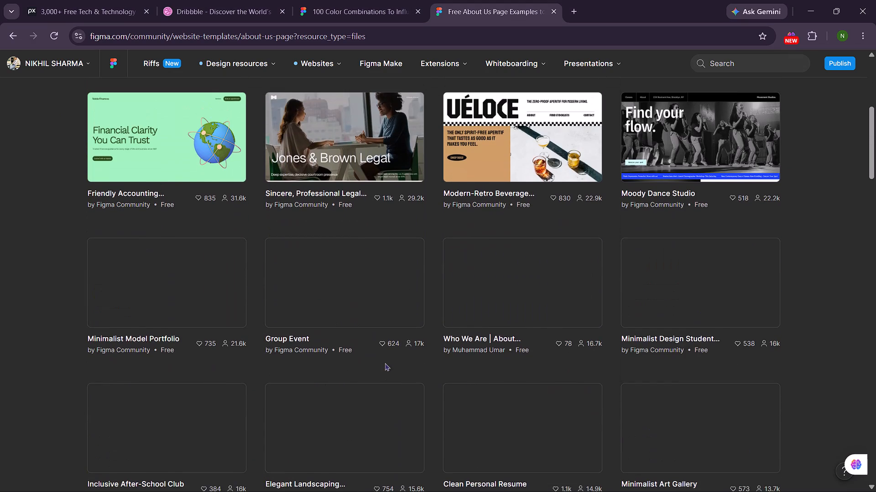
scroll(385, 363, "down", 2)
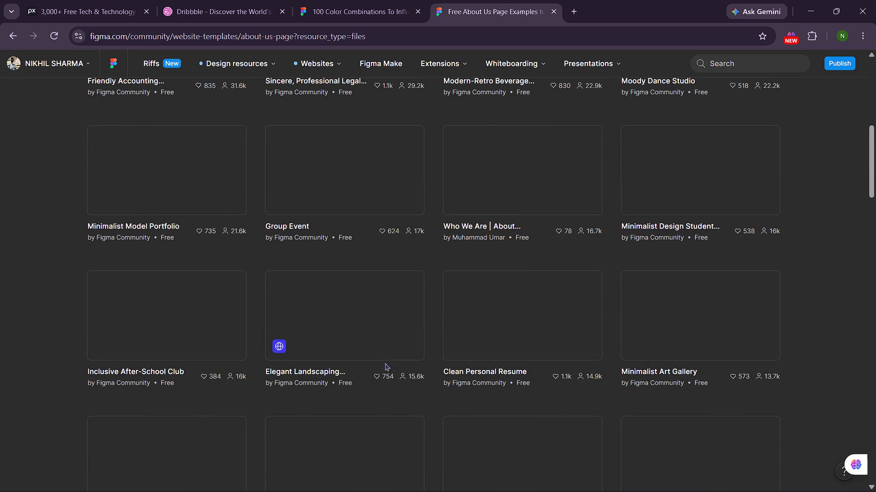
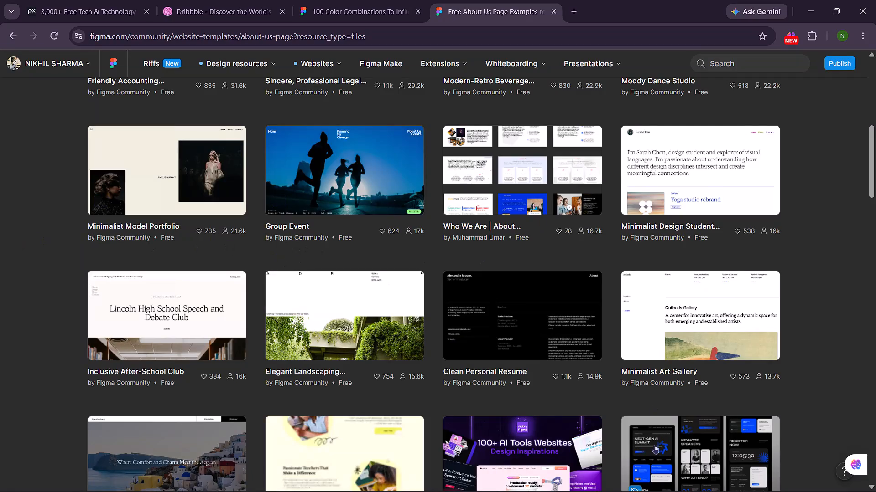
Look further through the free About Us page templates in the Figma Community listing.
scroll(637, 444, "down", 2)
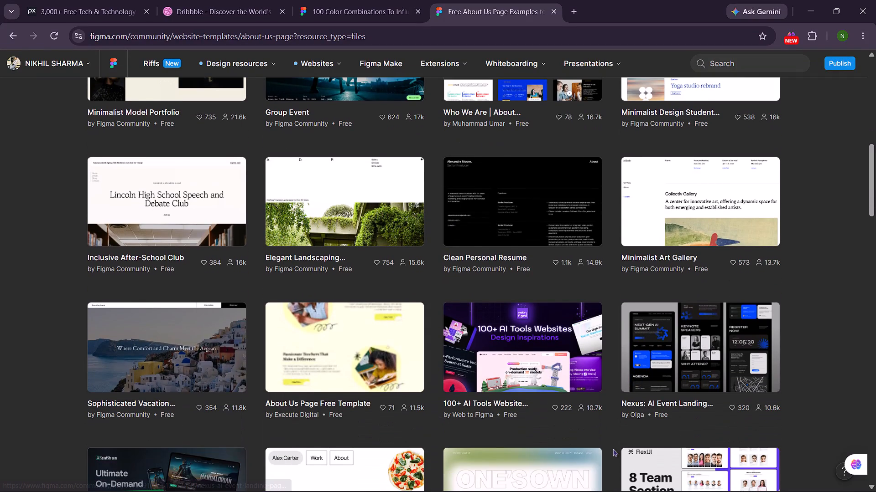